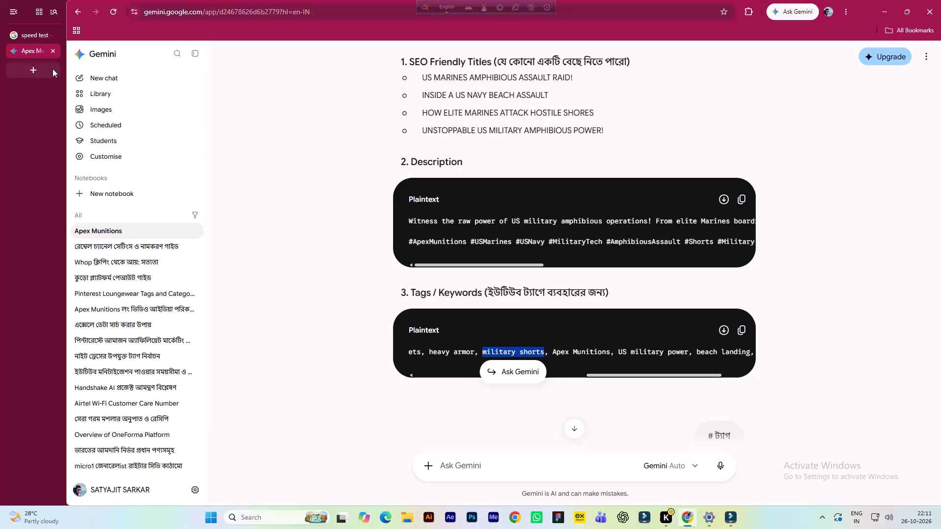
Switch to Wondershare Filmora and delete the missing clip 66.mp4 from the project media and the timeline.
click(732, 520)
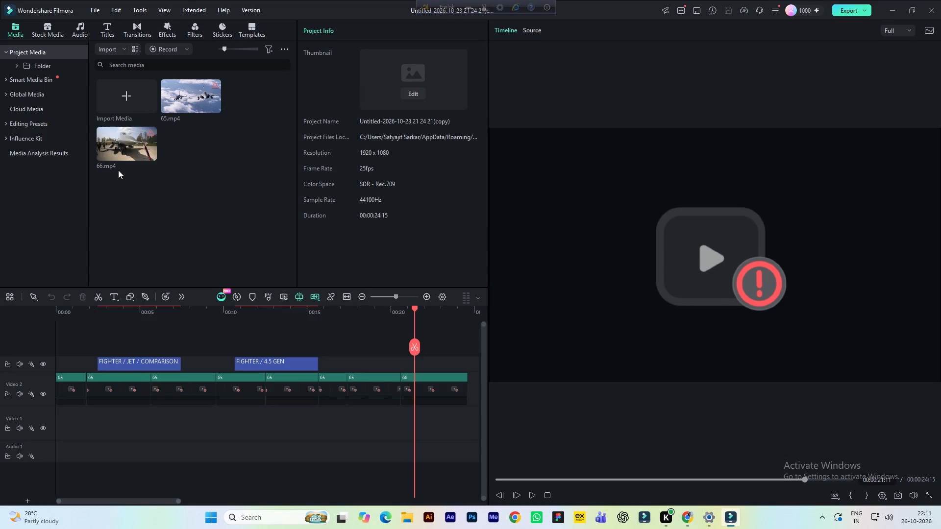
click(126, 155)
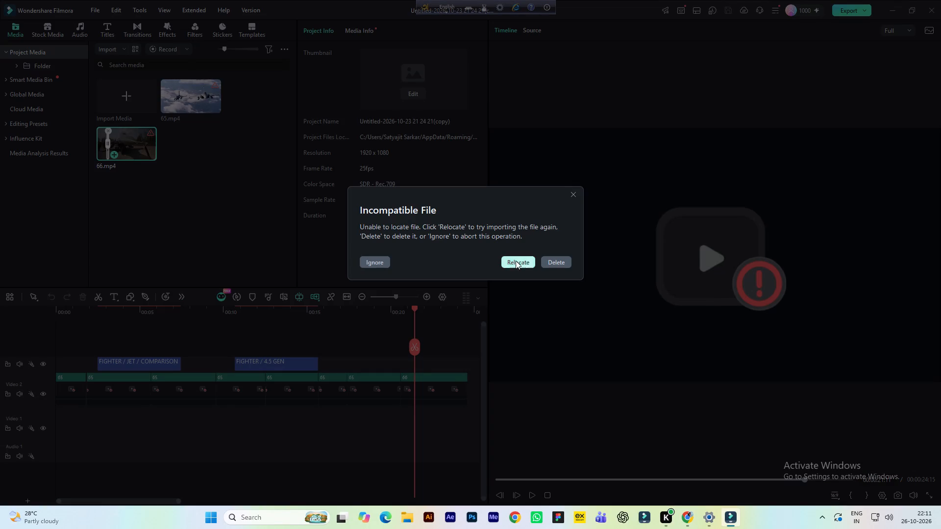
click(556, 265)
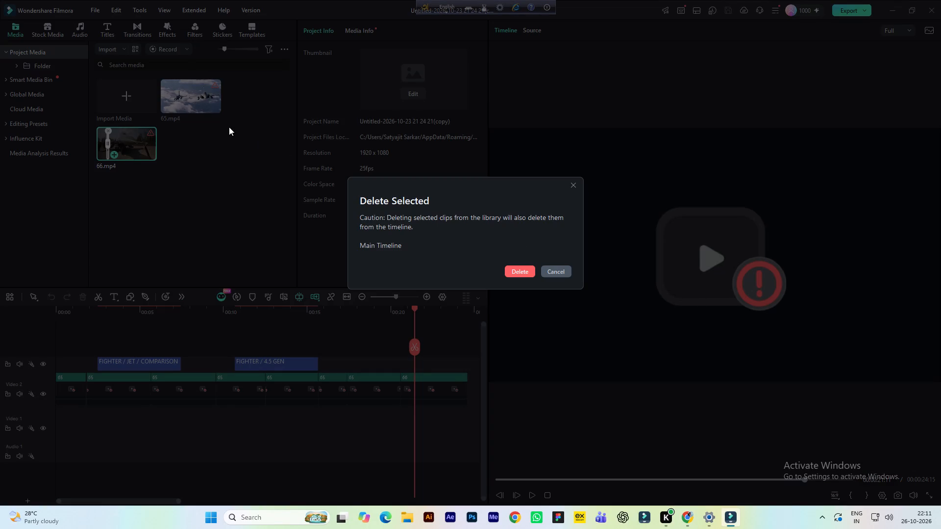
click(522, 274)
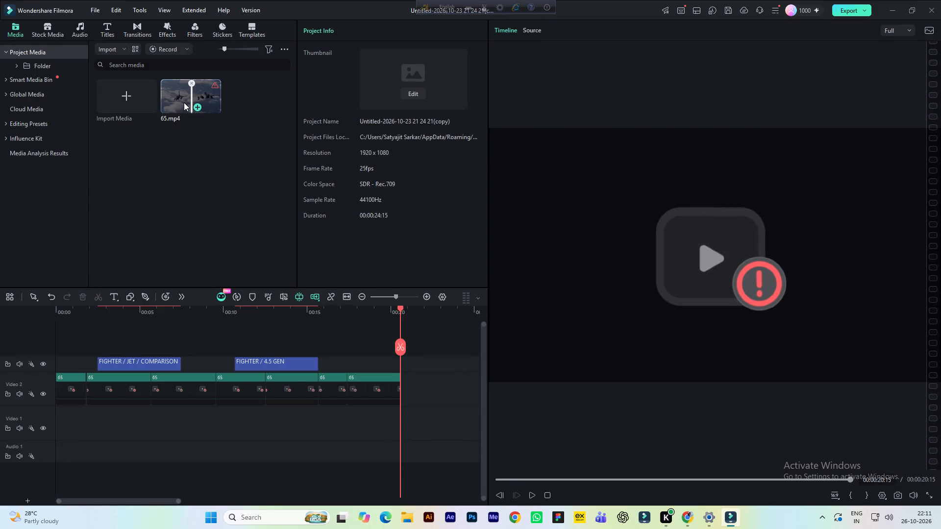
Delete the missing clip 65.mp4 from the project media together with its segments on the timeline.
click(184, 102)
click(556, 263)
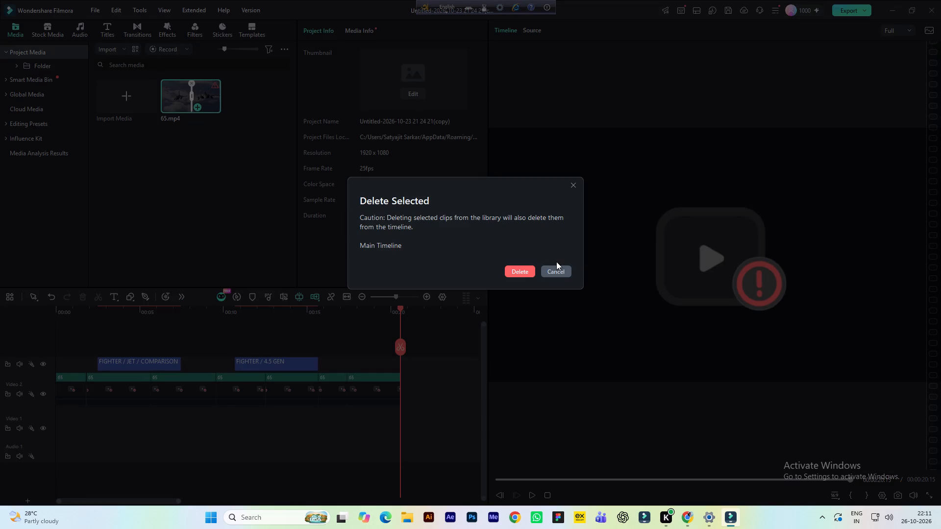
click(528, 275)
Import the video 68, showing the airplane, from the Pre folder into the project media.
click(197, 139)
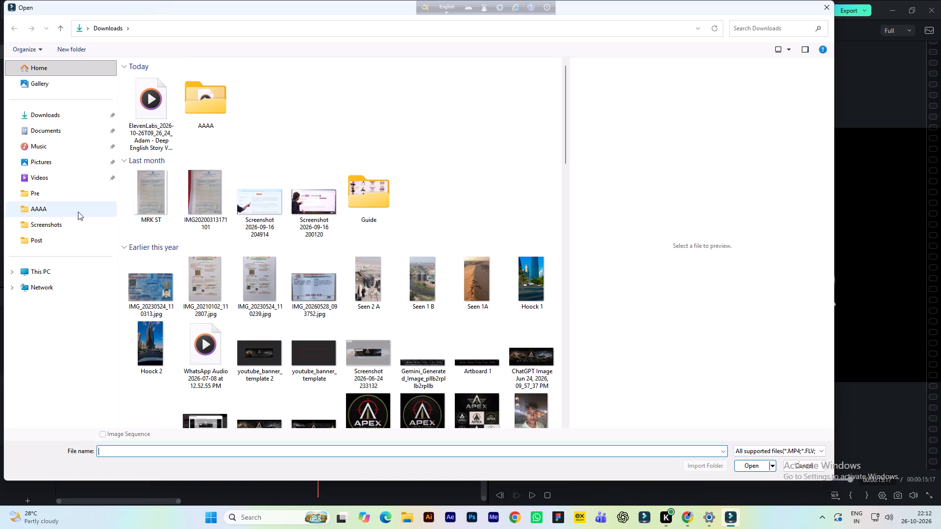
click(41, 193)
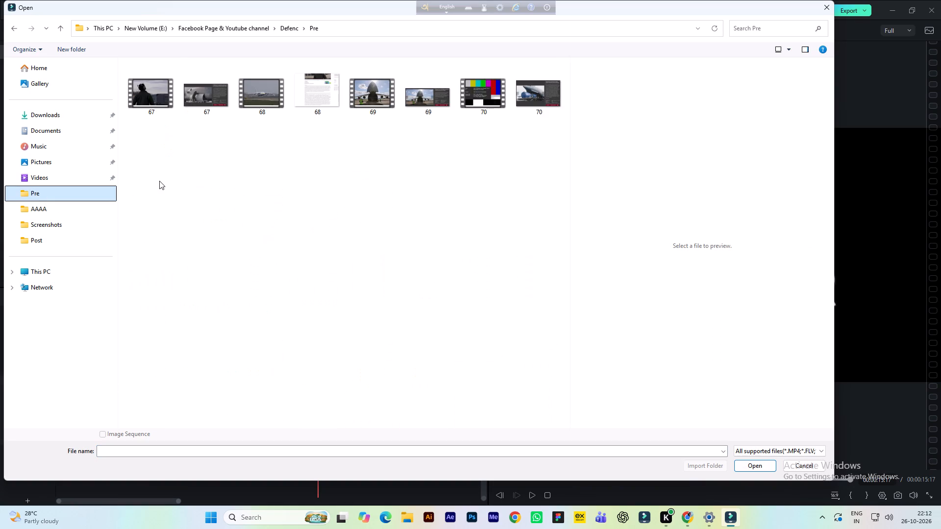
click(159, 125)
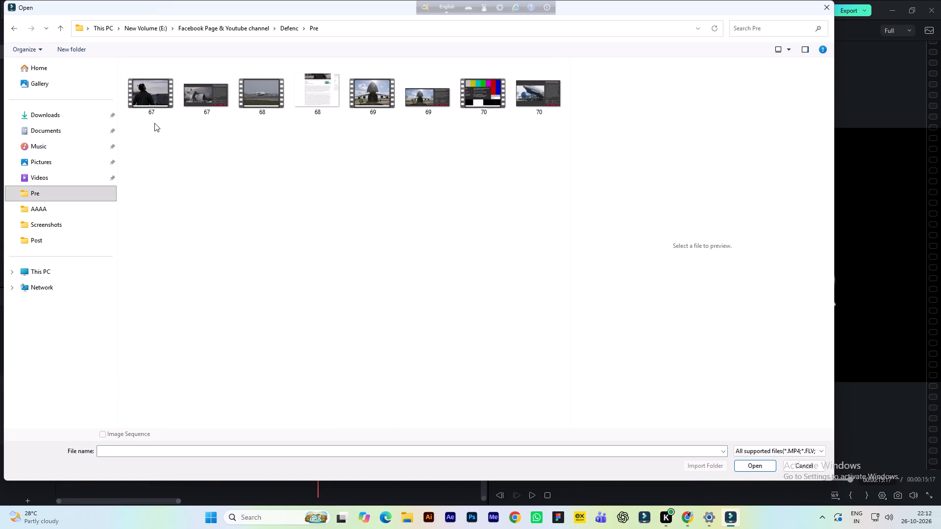
click(253, 102)
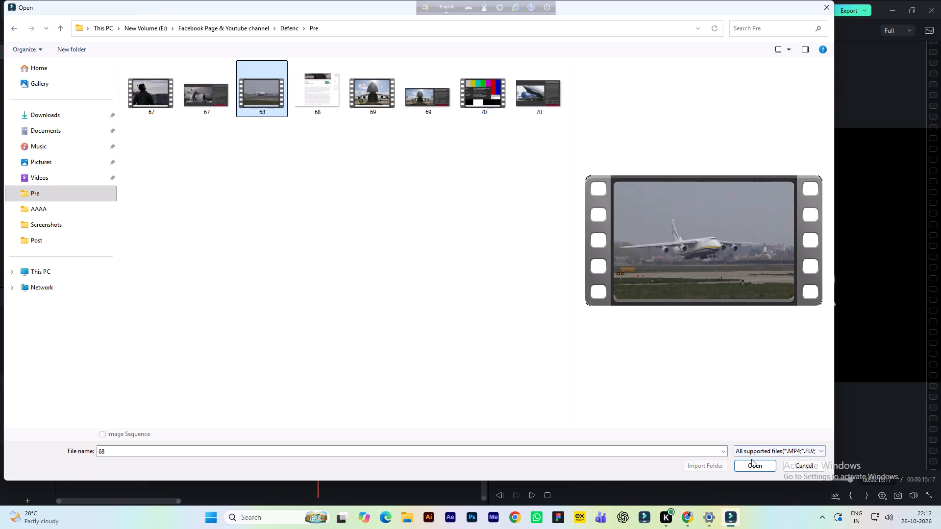
click(752, 465)
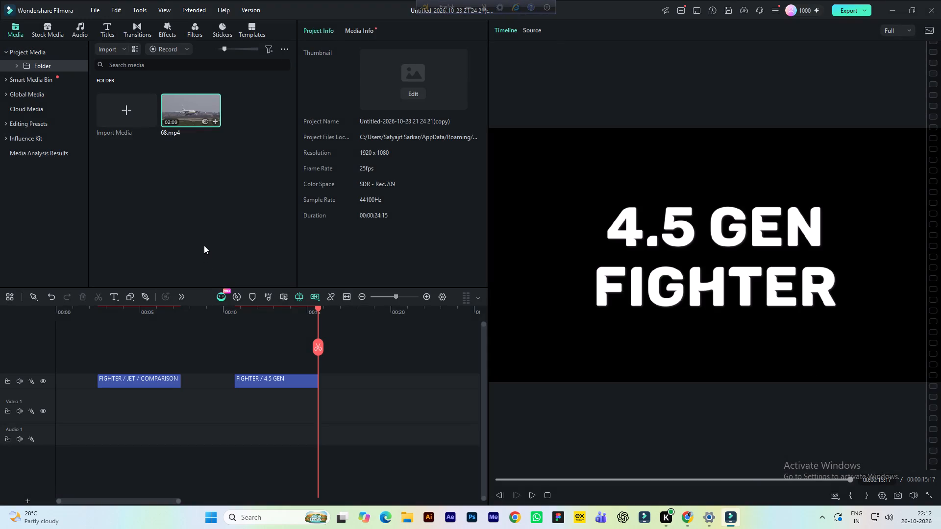
Preview 68.mp4 in the source viewer, replaying from about 3 seconds to examine the start of the airplane shot.
click(204, 239)
click(183, 119)
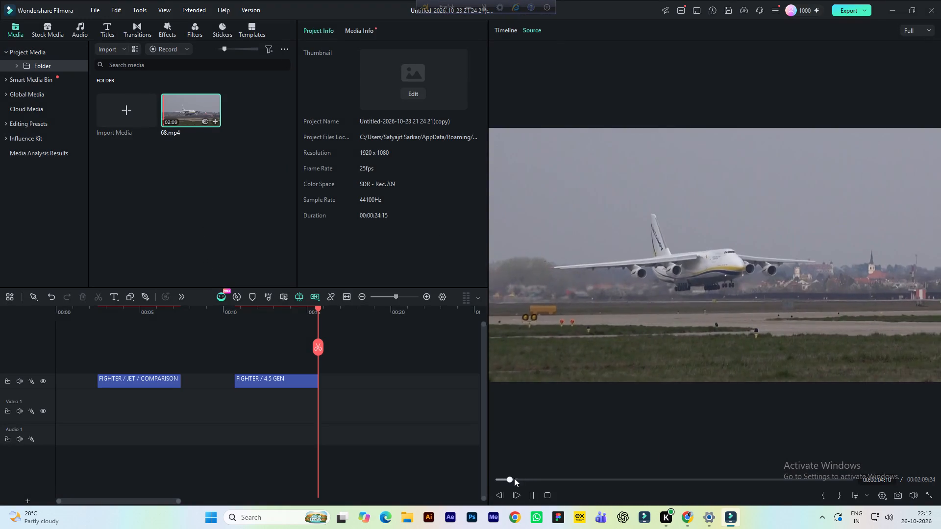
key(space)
click(507, 477)
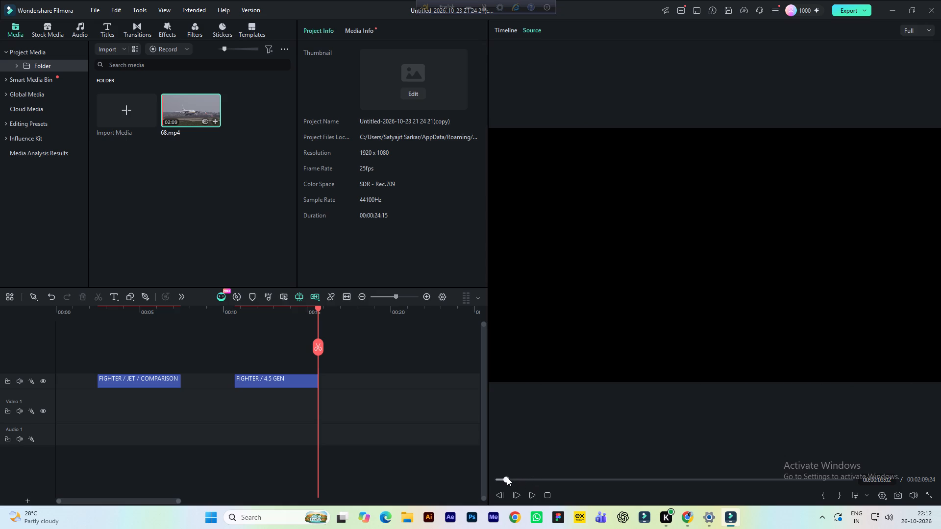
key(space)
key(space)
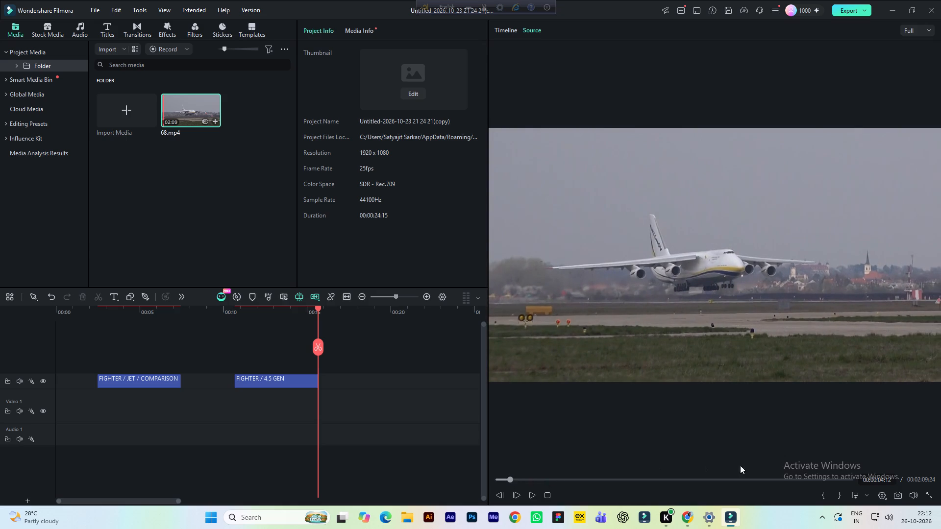
Mark a source range in 68.mp4 from about 00:00:04:12 to 00:00:10:16, covering the plane's touchdown.
click(823, 494)
key(space)
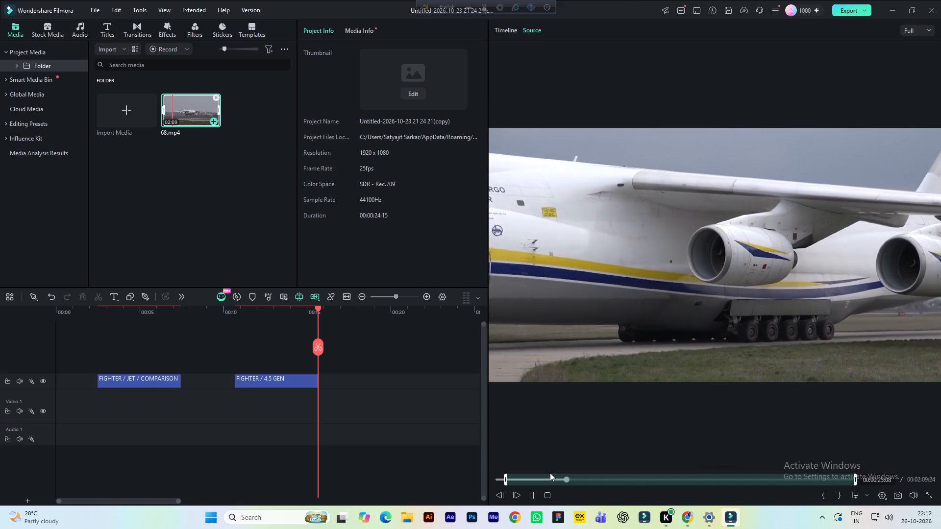
click(522, 479)
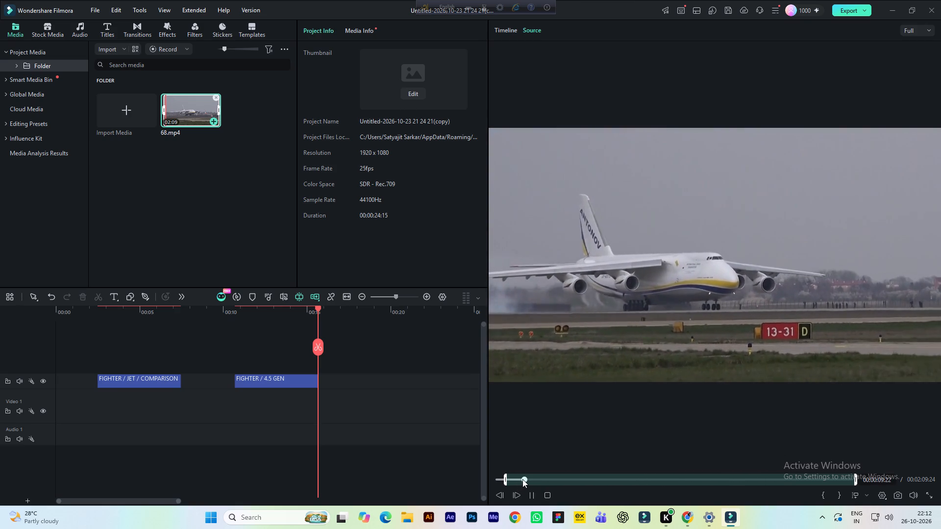
key(space)
click(839, 494)
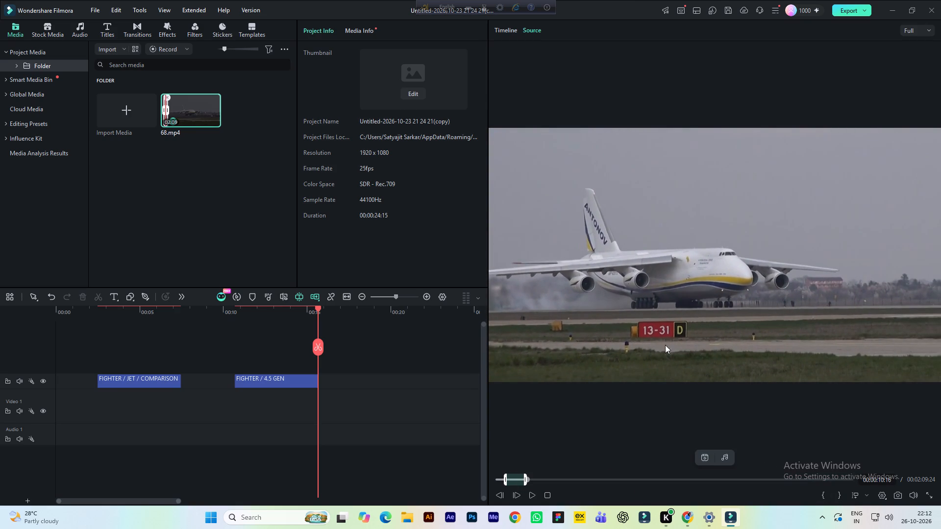
Place the marked 68.mp4 range at the start of the Video 1 track, keeping the project at 1920x1080 25fps.
drag(653, 306, 94, 415)
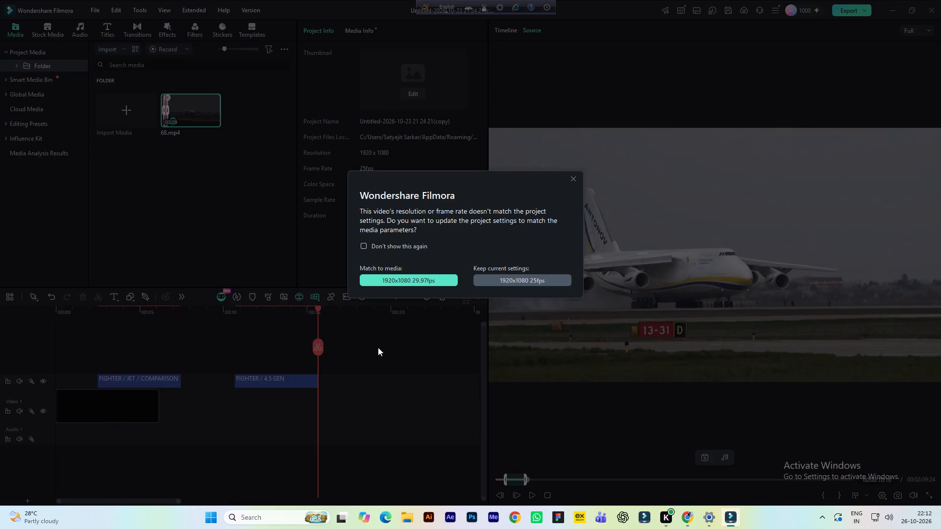
click(533, 281)
drag(132, 405, 120, 404)
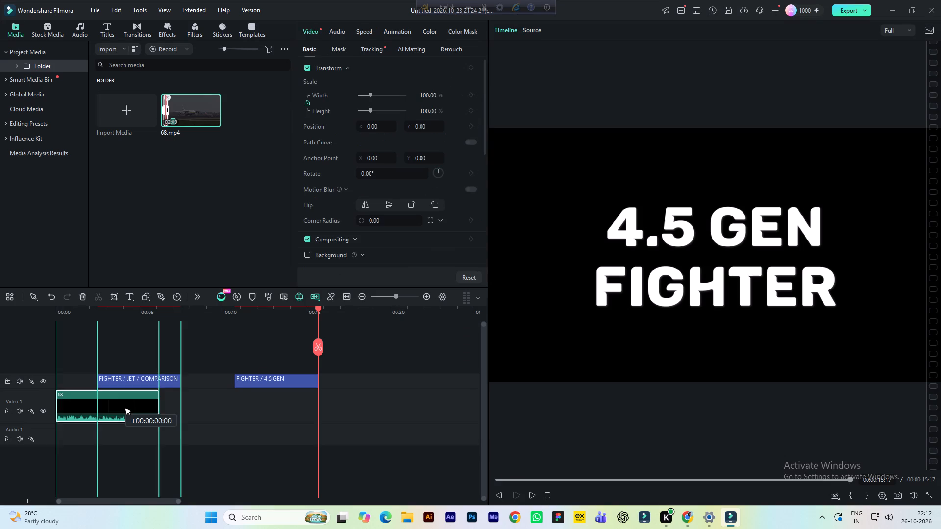
drag(120, 404, 119, 403)
Apply the Montage speed ramping preset to the 68 clip on Video 1 and play it back from the start.
click(101, 313)
click(120, 404)
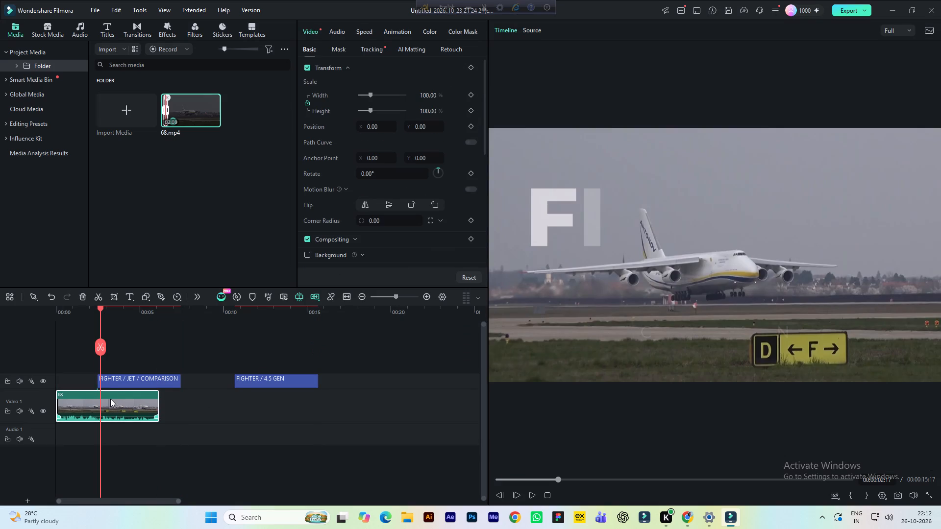
click(360, 30)
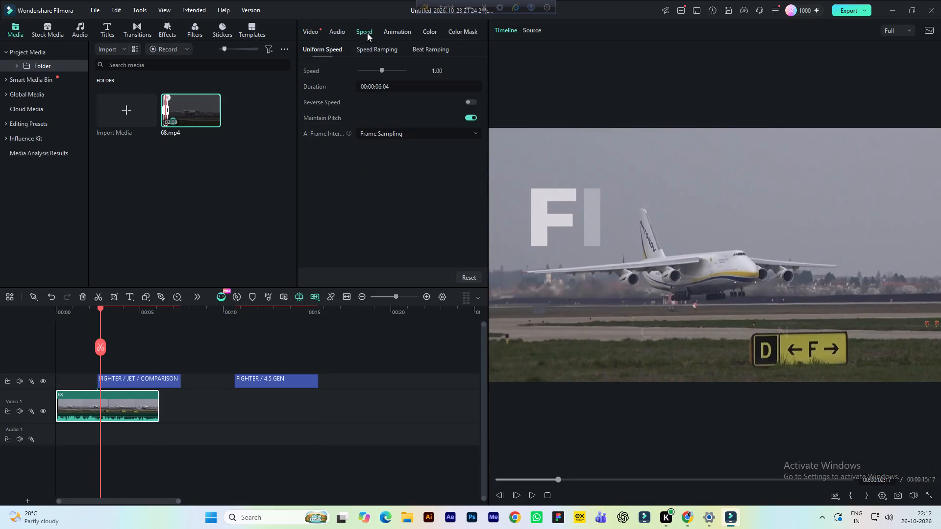
click(381, 49)
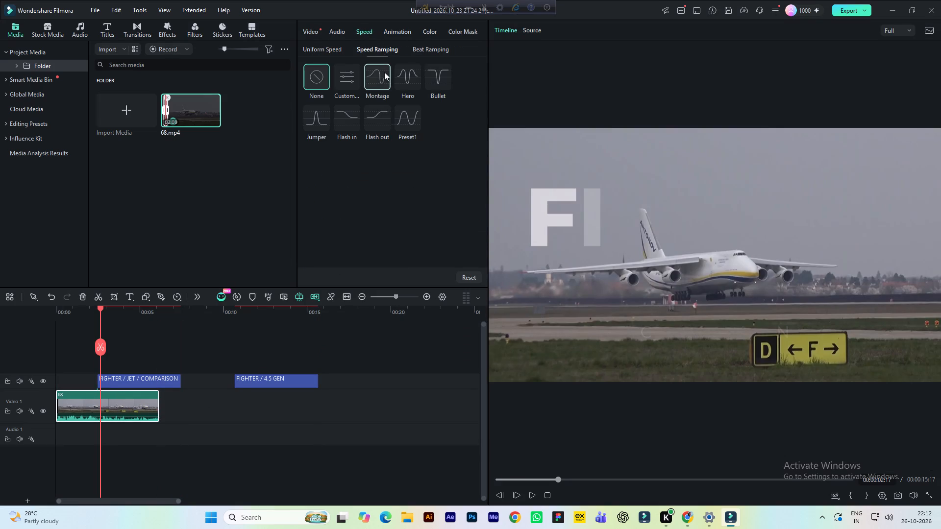
click(378, 80)
click(64, 307)
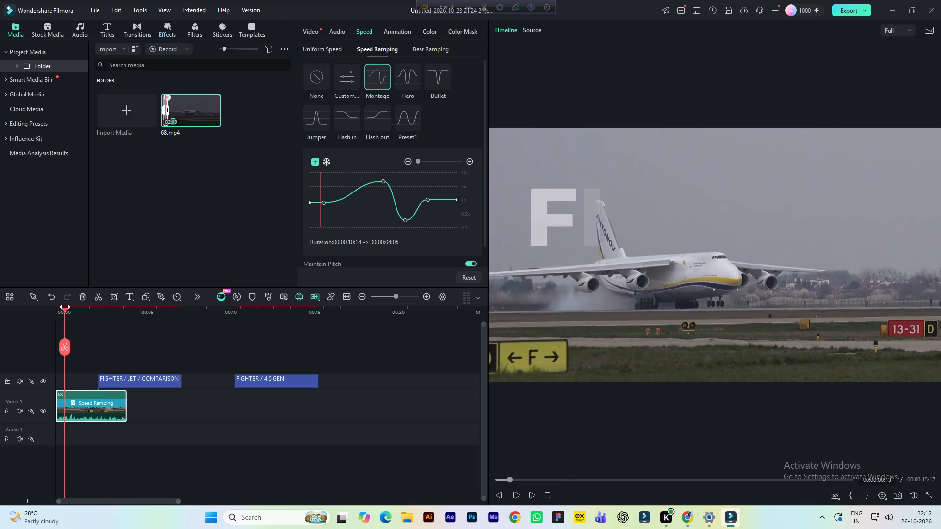
drag(65, 306, 50, 306)
key(space)
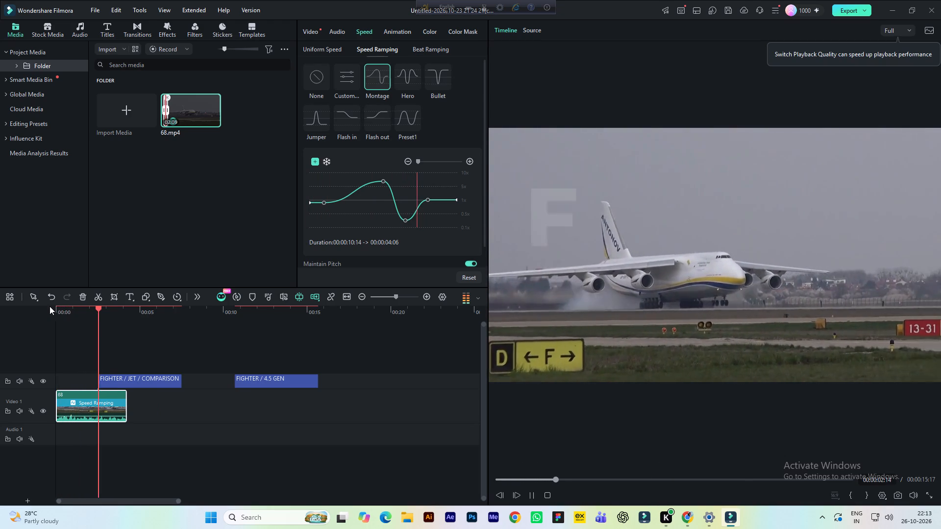
key(space)
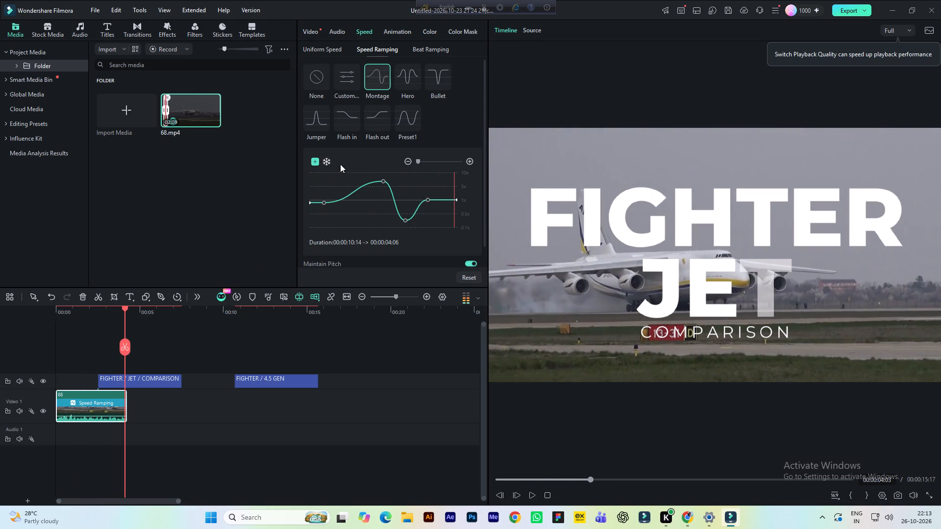
Play 68.mp4 in the source view and mark a new range from about 20 s to 00:00:36:02.
click(530, 29)
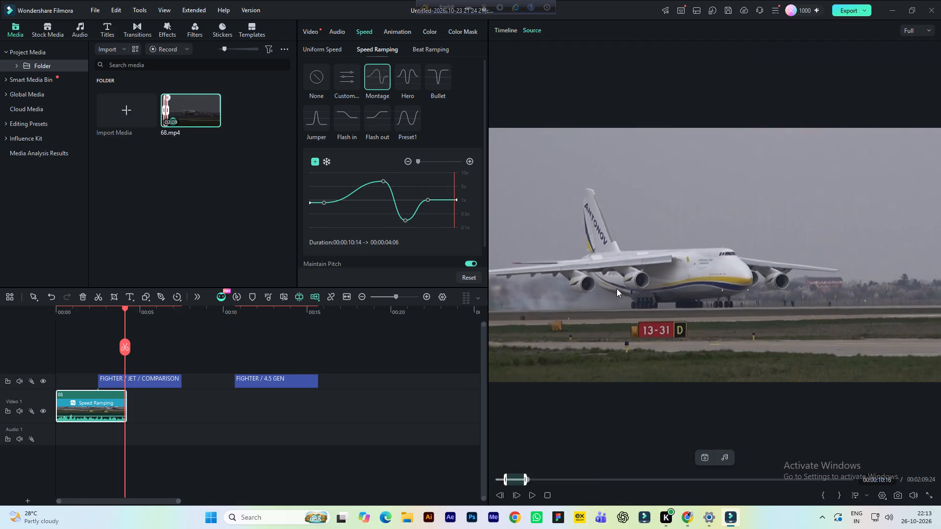
key(space)
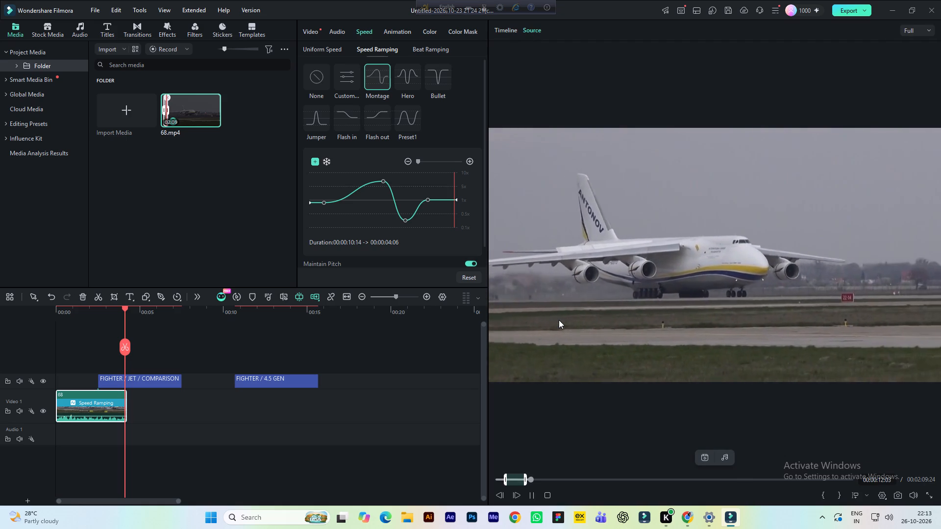
key(space)
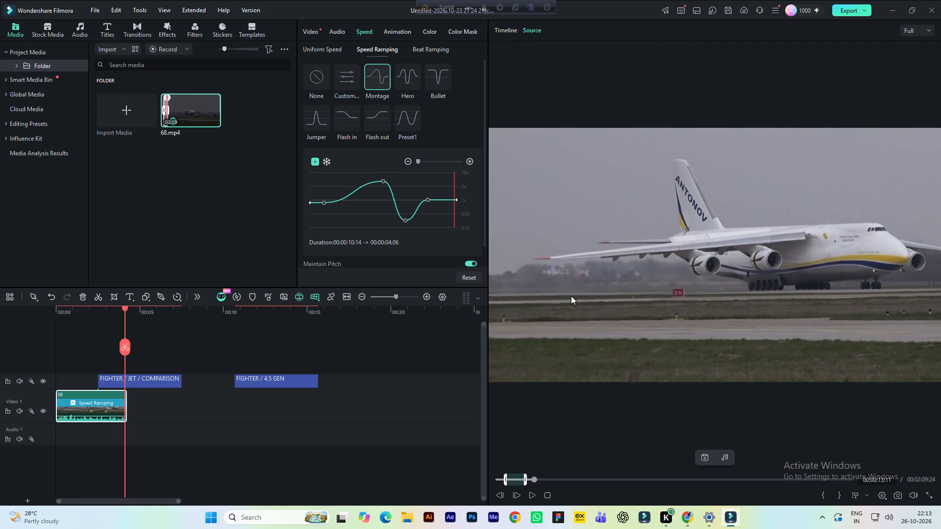
key(space)
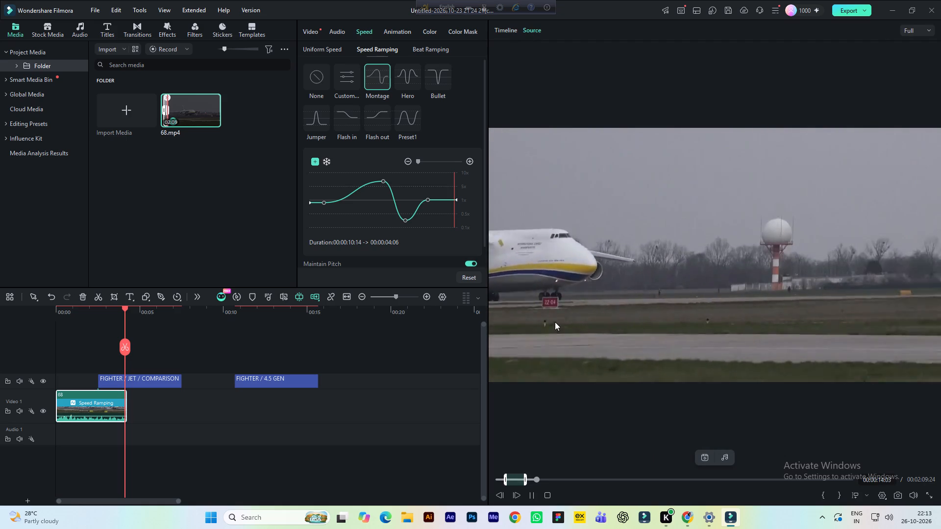
key(space)
key(space)
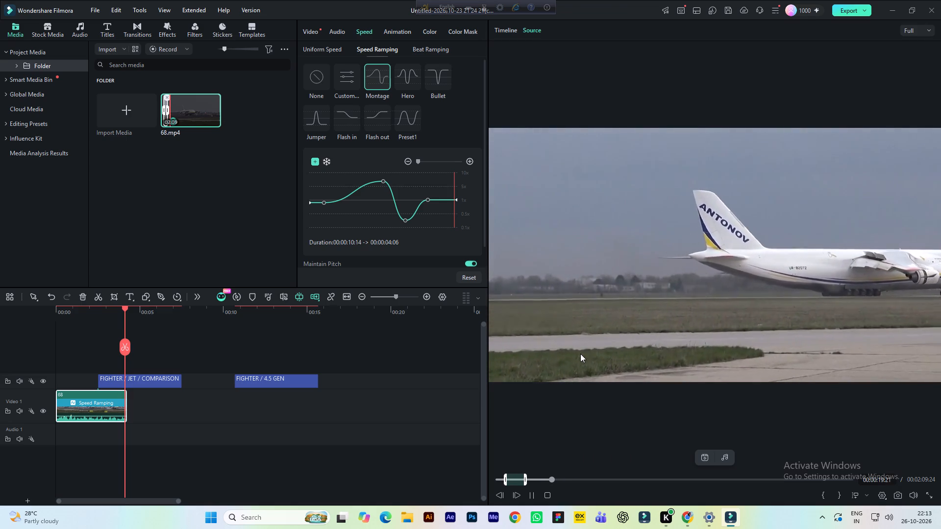
key(space)
click(826, 496)
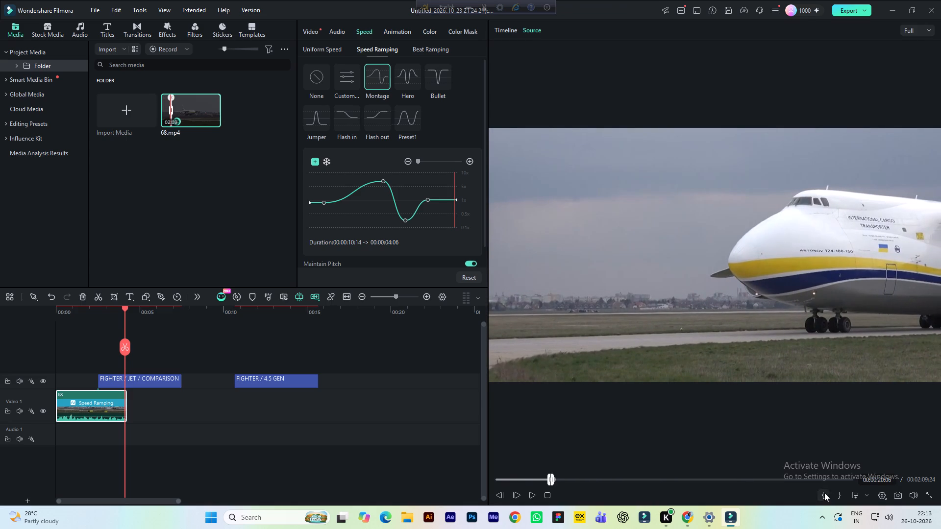
key(space)
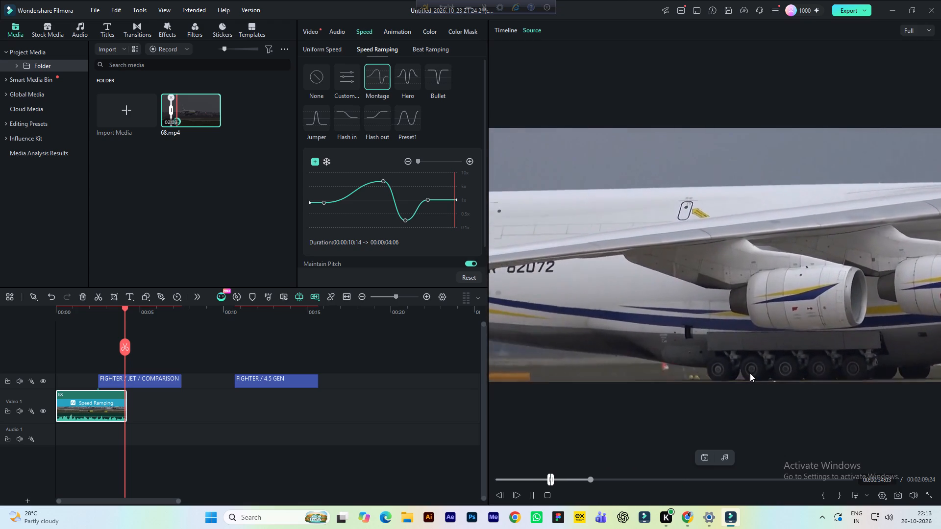
key(space)
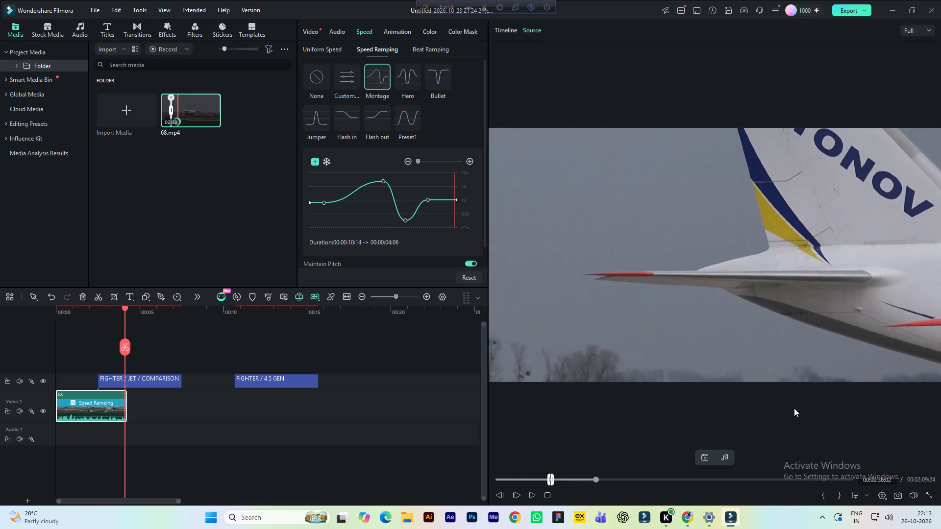
click(838, 496)
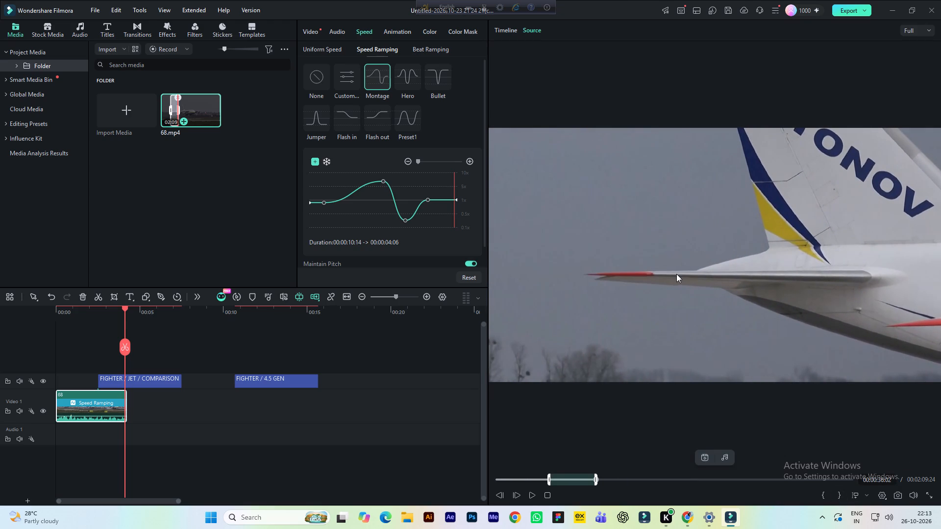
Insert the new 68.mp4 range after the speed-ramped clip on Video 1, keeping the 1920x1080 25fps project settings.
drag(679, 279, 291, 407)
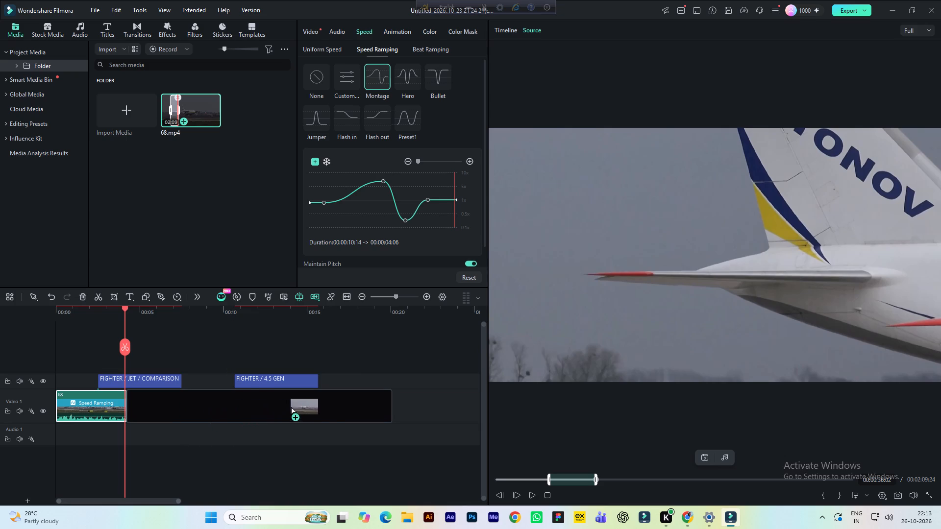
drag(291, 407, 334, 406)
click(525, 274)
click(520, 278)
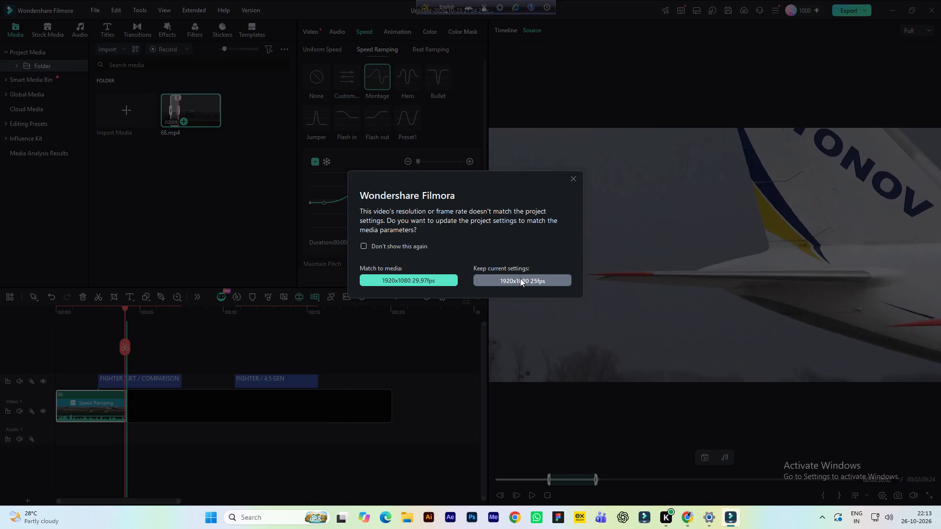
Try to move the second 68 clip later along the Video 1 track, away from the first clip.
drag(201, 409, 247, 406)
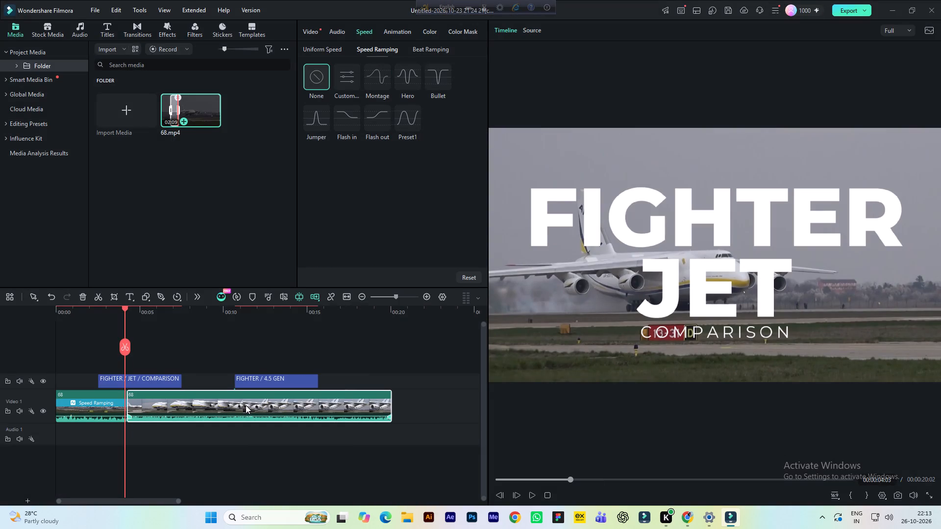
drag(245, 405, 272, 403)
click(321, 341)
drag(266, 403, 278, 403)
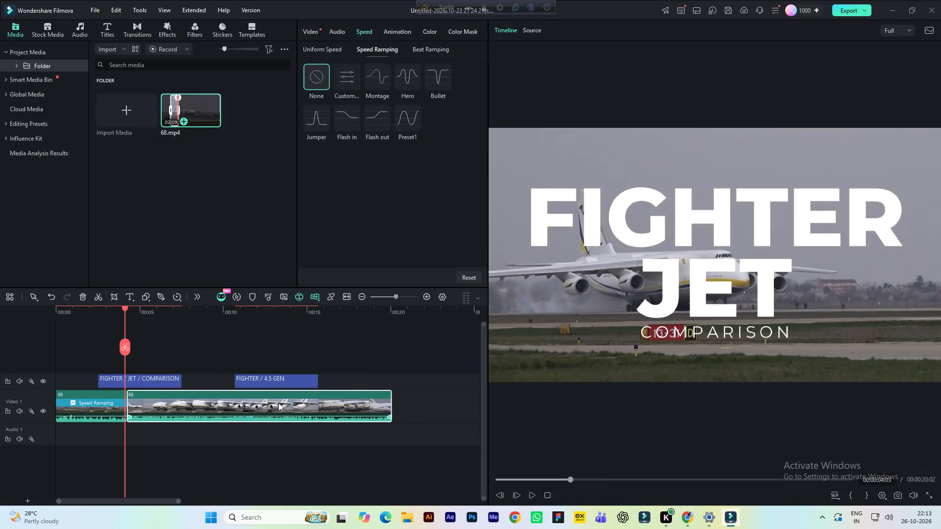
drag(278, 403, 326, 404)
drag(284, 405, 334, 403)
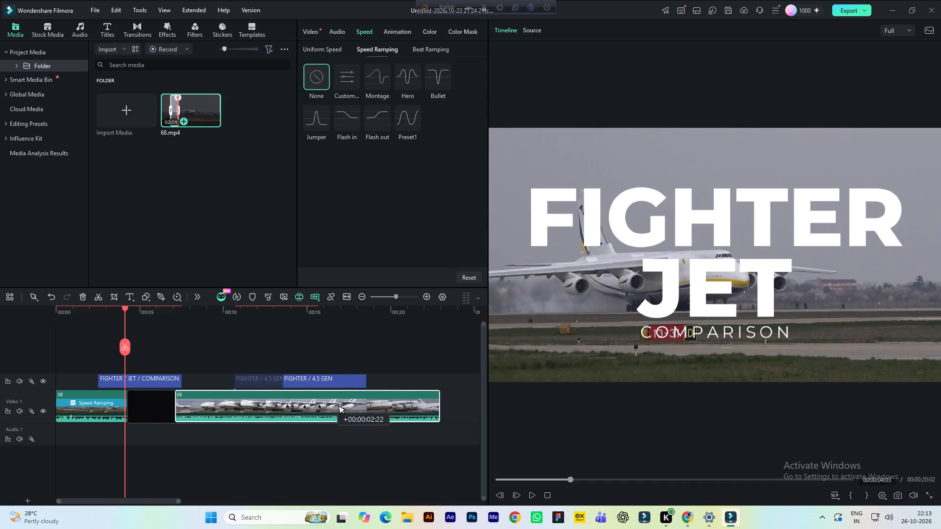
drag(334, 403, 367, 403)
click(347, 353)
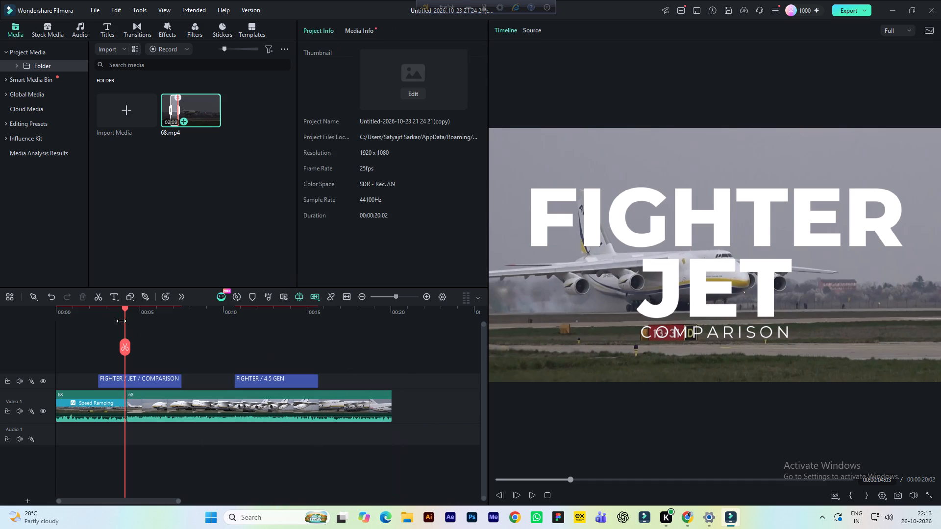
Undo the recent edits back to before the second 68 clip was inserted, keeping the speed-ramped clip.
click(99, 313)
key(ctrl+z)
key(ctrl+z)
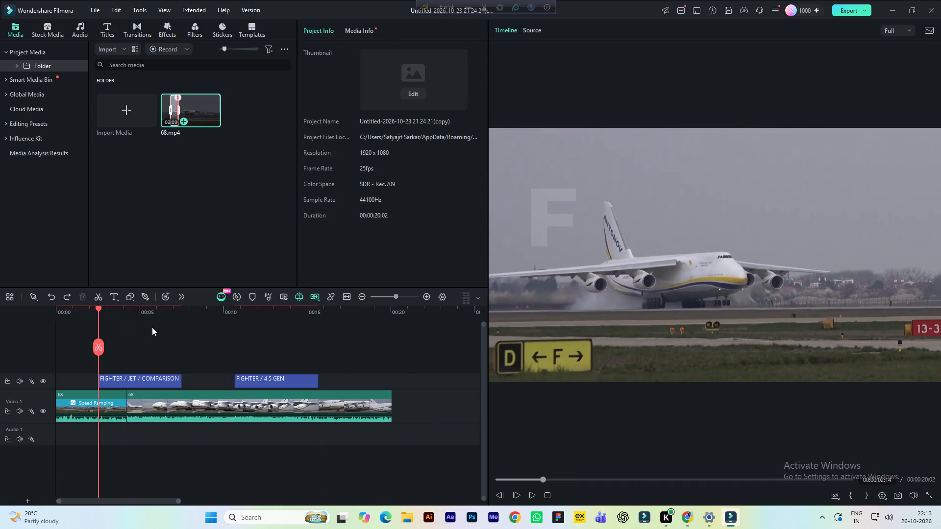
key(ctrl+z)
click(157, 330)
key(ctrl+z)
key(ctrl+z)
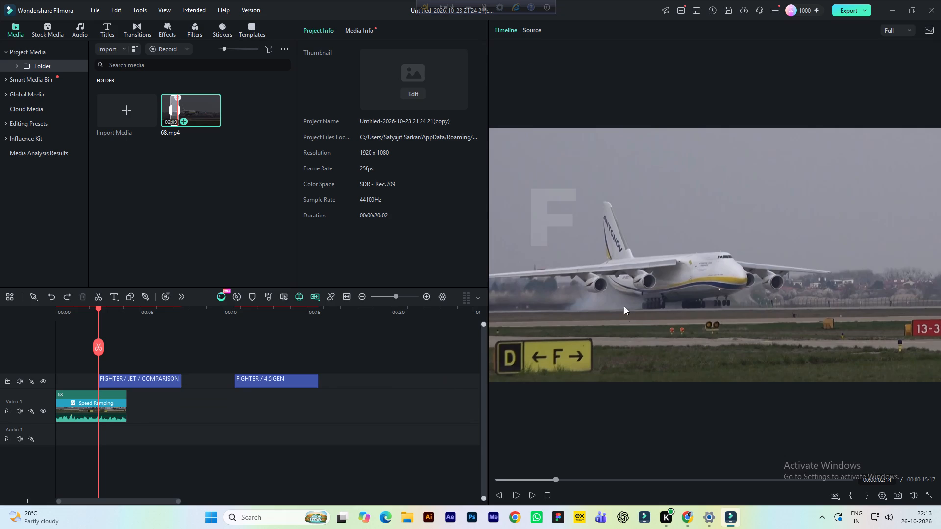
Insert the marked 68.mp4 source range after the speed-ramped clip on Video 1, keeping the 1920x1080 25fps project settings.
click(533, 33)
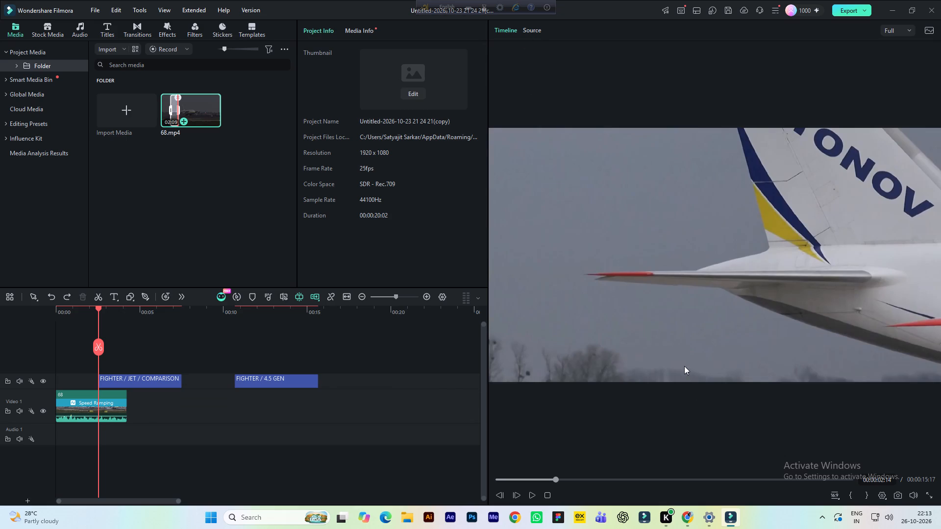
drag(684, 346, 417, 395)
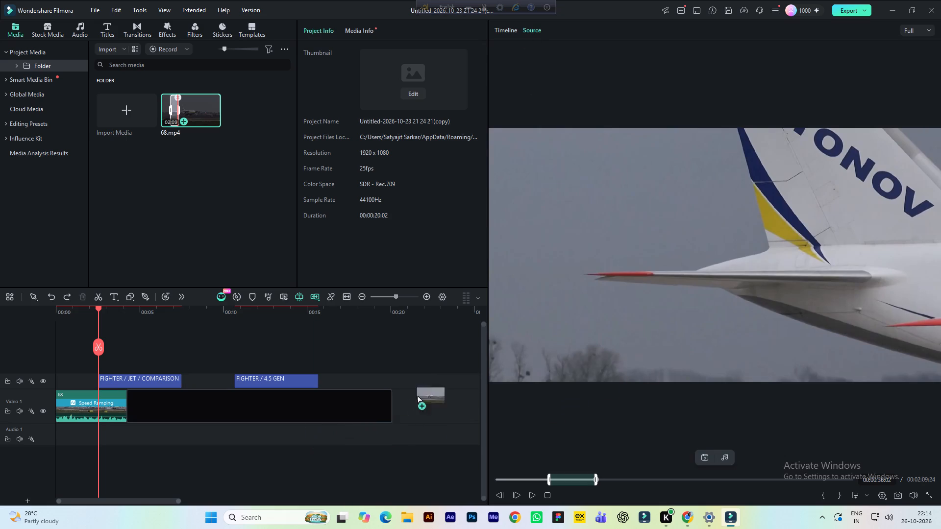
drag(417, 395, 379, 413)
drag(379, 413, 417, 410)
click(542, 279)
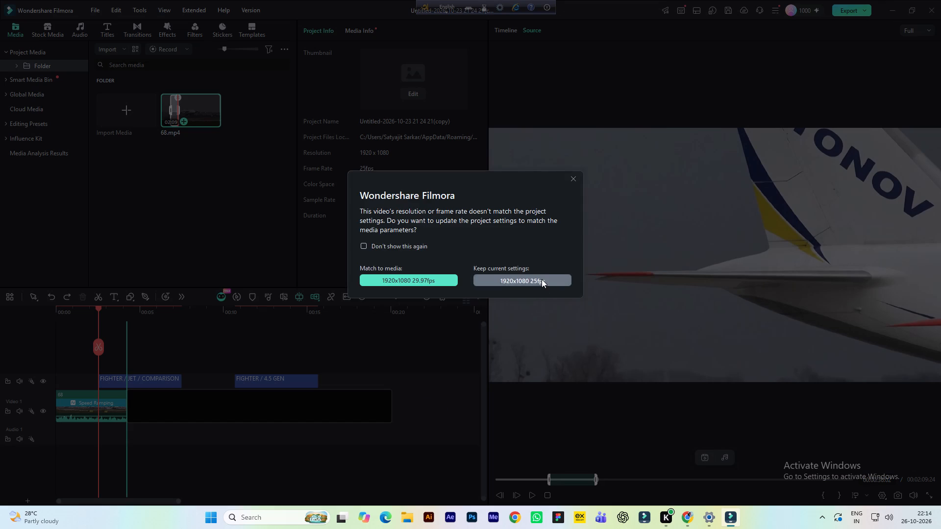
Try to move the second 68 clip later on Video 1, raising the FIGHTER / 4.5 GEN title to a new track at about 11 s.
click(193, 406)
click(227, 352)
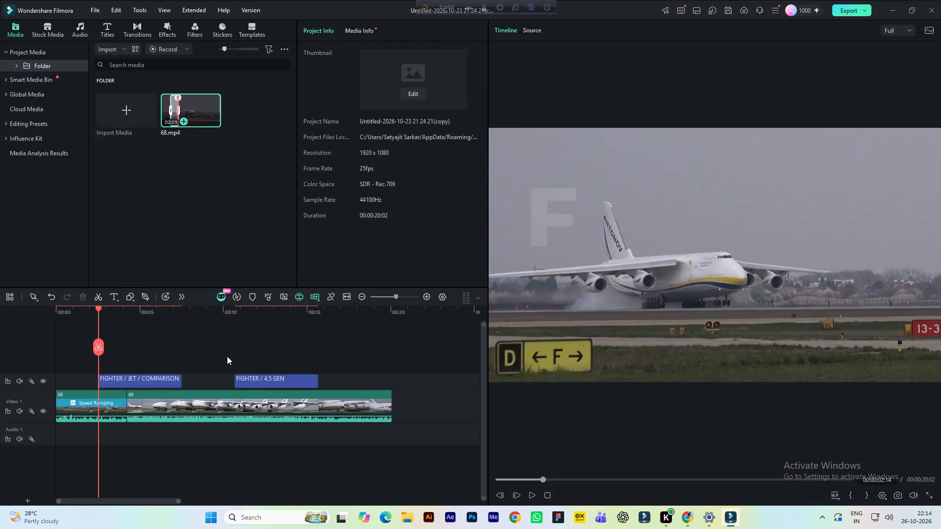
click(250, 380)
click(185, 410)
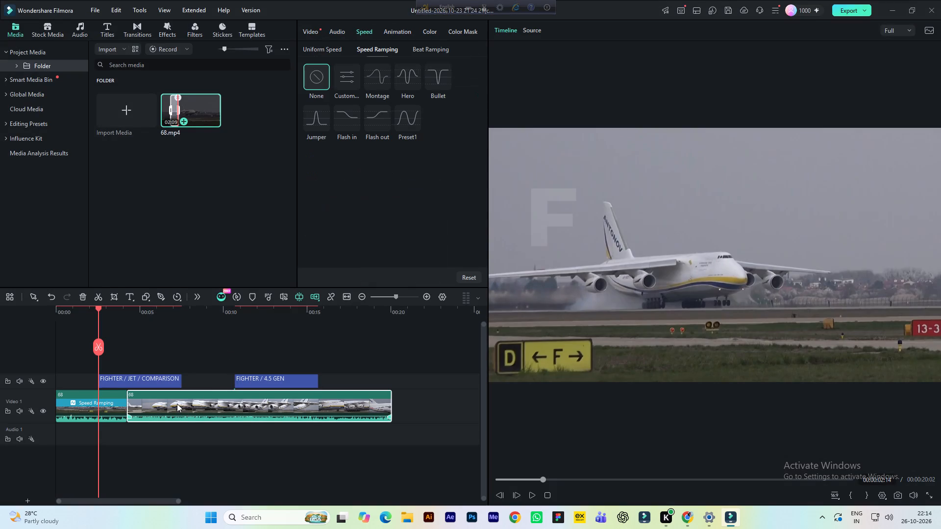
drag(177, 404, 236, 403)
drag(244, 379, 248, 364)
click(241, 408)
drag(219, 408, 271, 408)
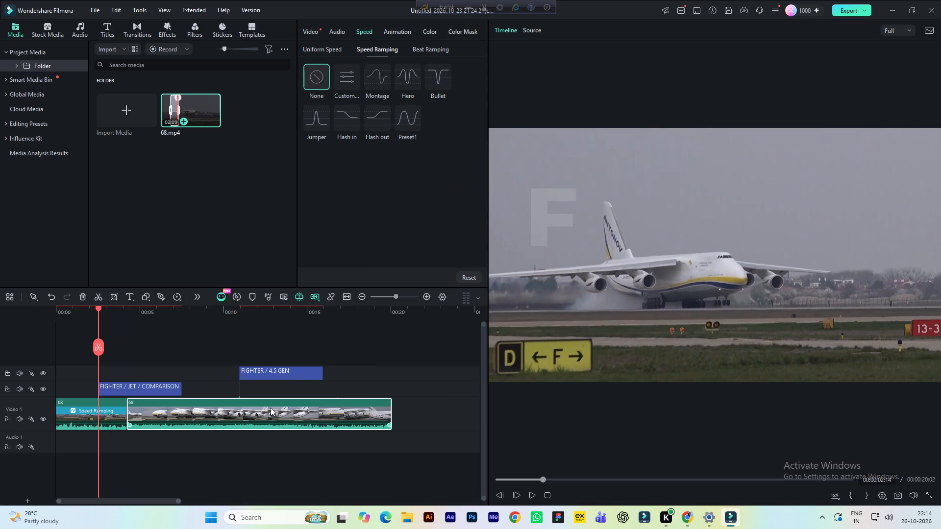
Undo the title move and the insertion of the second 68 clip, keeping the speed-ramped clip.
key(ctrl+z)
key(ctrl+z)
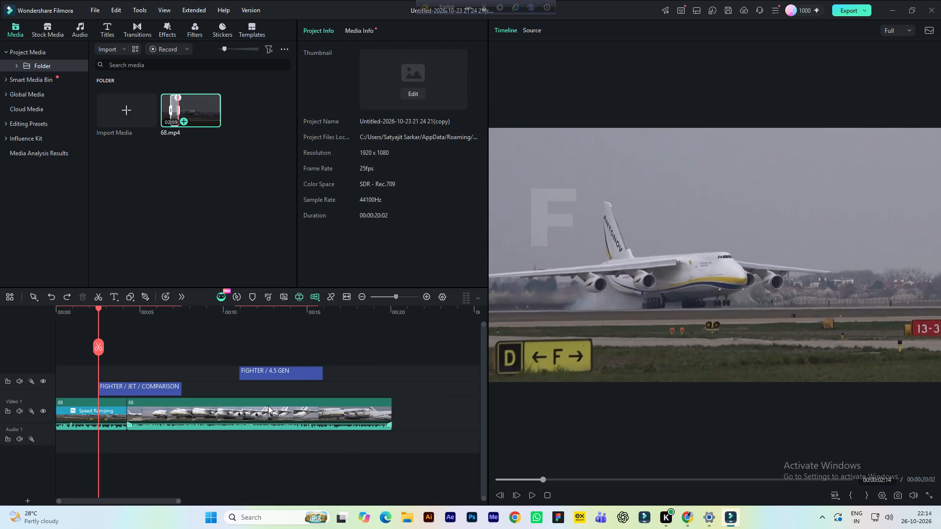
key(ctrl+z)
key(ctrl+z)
Insert the marked 68.mp4 source range after the speed-ramped clip on Video 1, keeping the 1920x1080 25fps project settings.
click(97, 401)
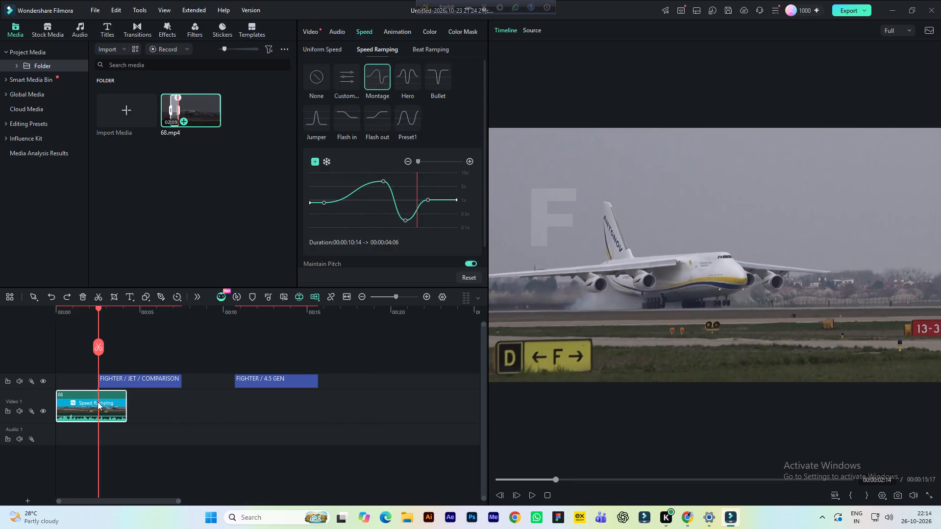
click(200, 412)
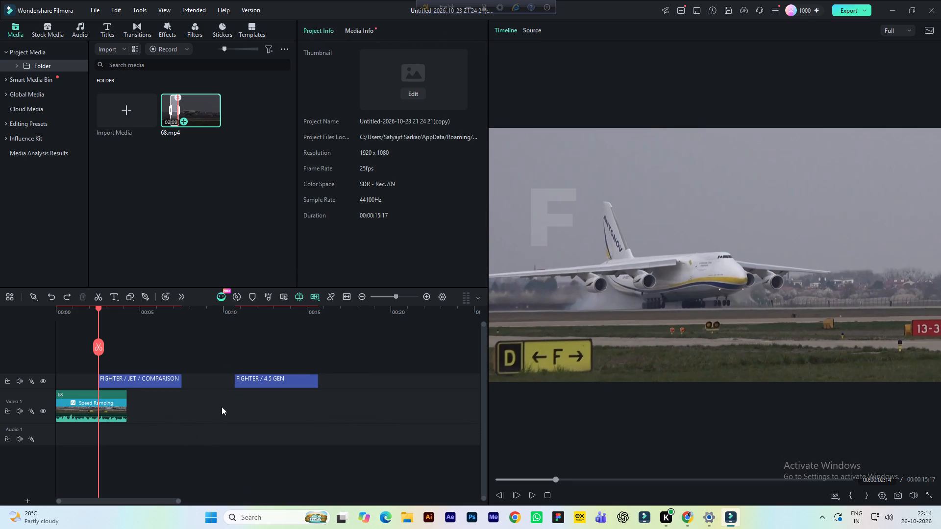
drag(254, 315, 232, 315)
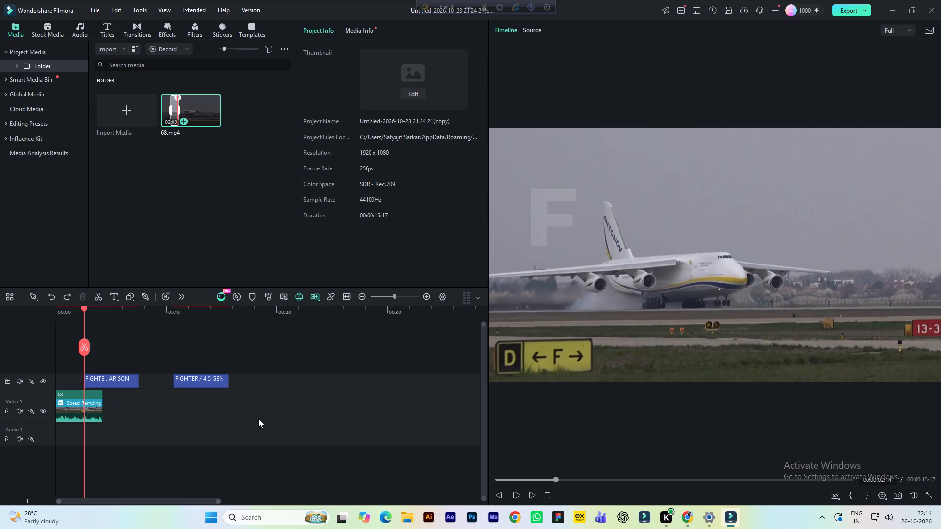
click(258, 419)
click(526, 26)
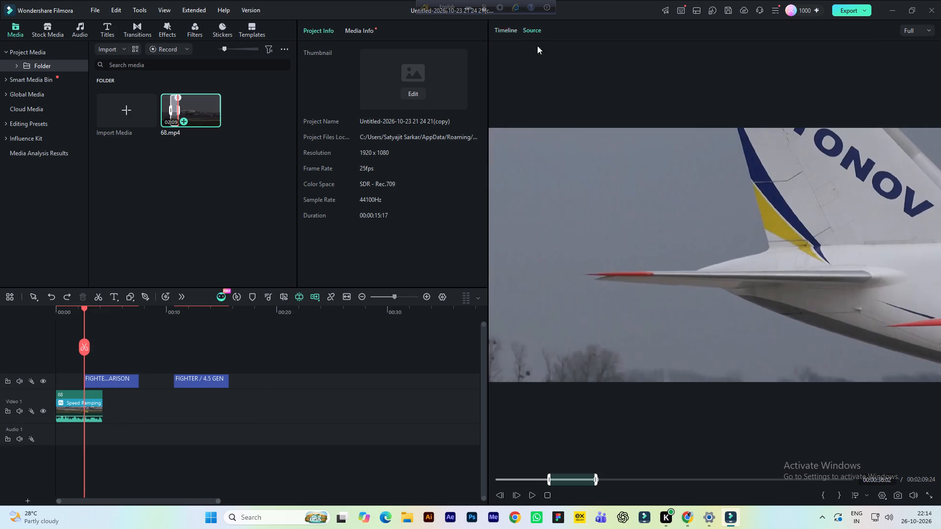
drag(671, 280, 366, 401)
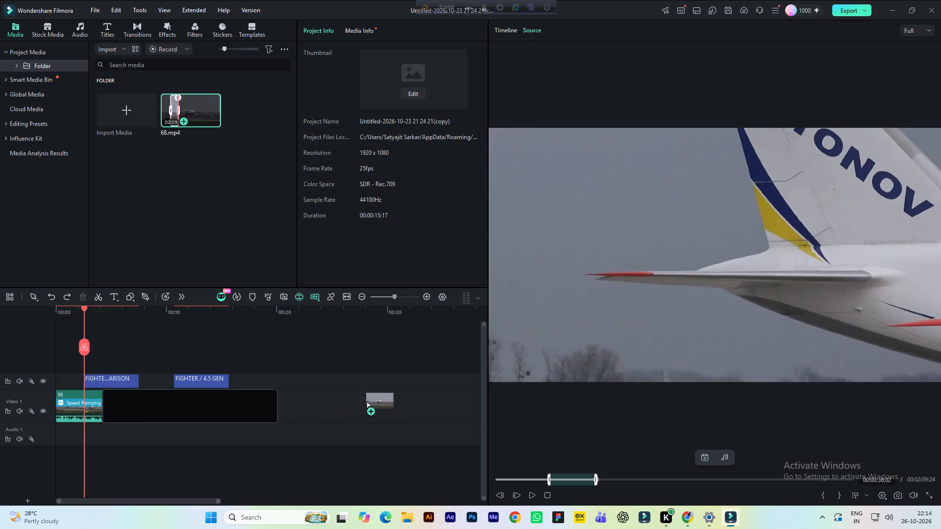
drag(366, 401, 378, 398)
click(560, 273)
click(553, 279)
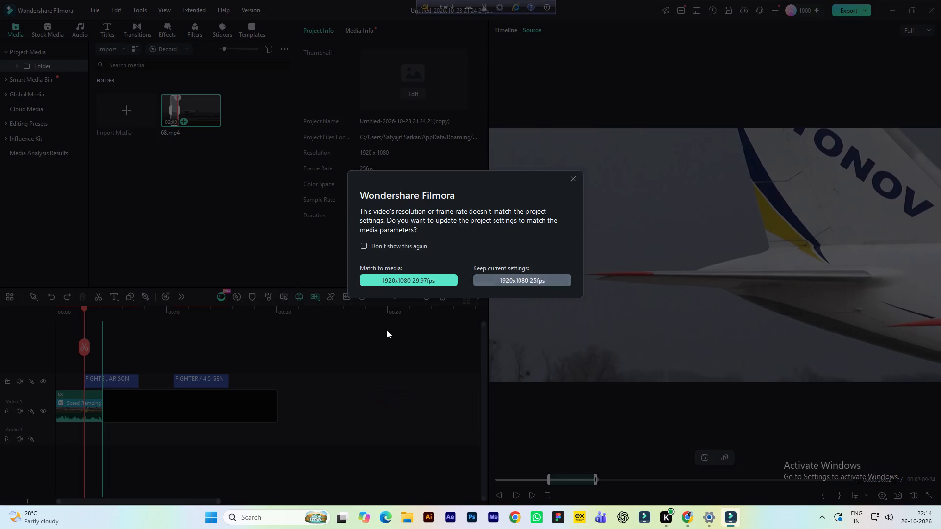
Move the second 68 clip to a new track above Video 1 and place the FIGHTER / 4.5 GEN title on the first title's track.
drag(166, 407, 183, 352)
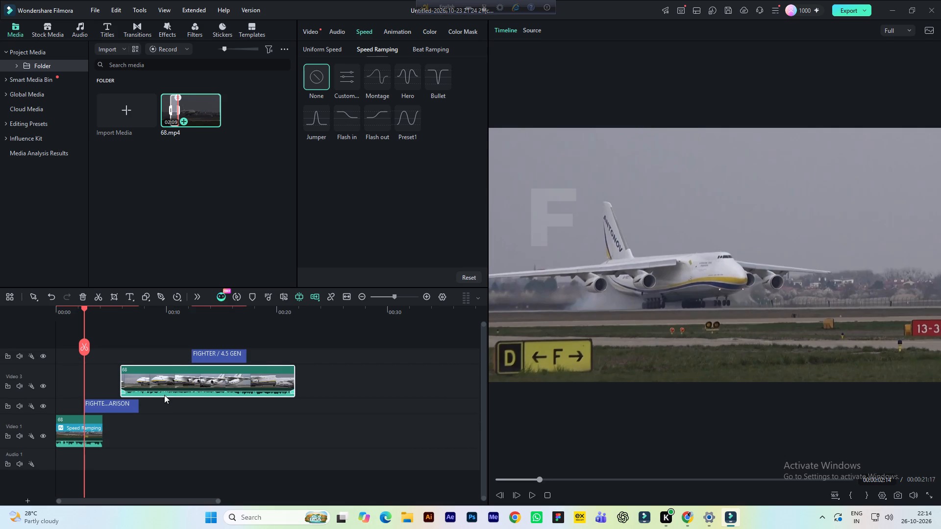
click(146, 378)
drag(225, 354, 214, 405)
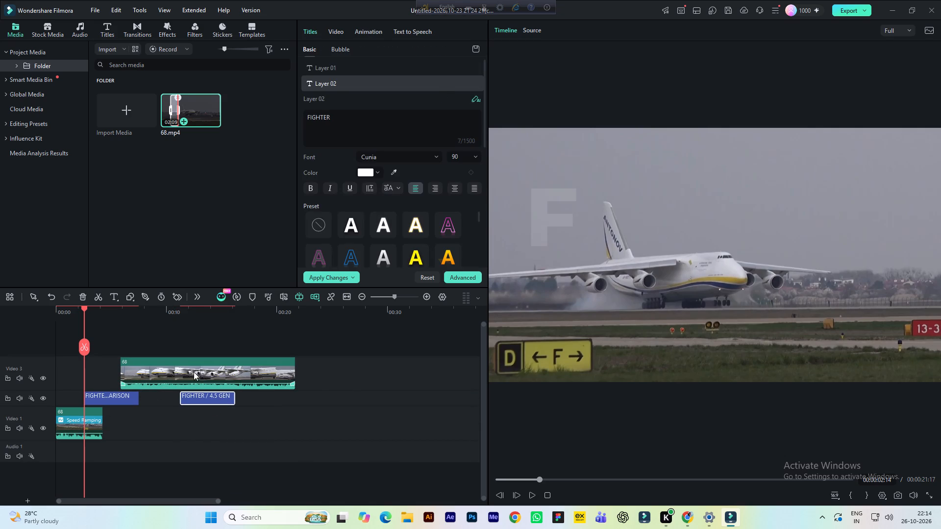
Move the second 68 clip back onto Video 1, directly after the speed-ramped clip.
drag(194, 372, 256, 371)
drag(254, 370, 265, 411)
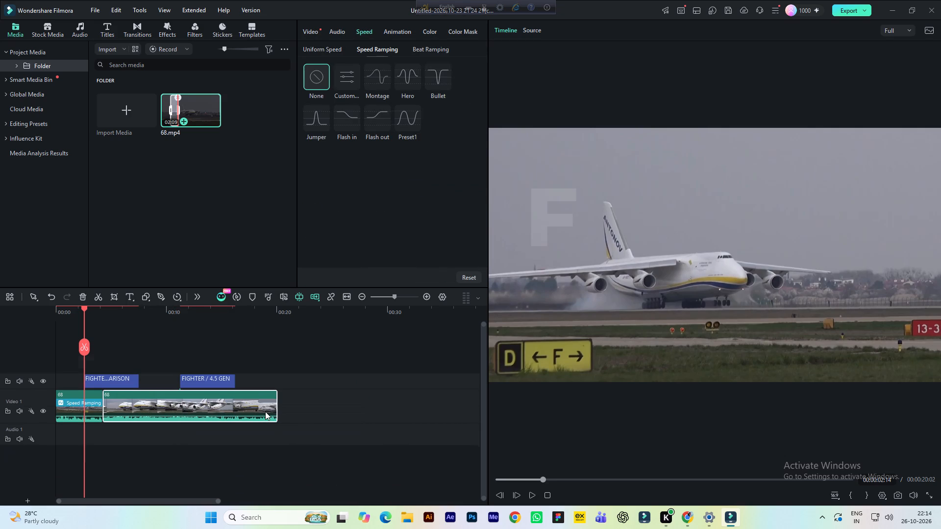
Play the timeline from 00:00:02:14 to about 13 s to review the 68 clips under both titles, with the whole frame in view.
key(space)
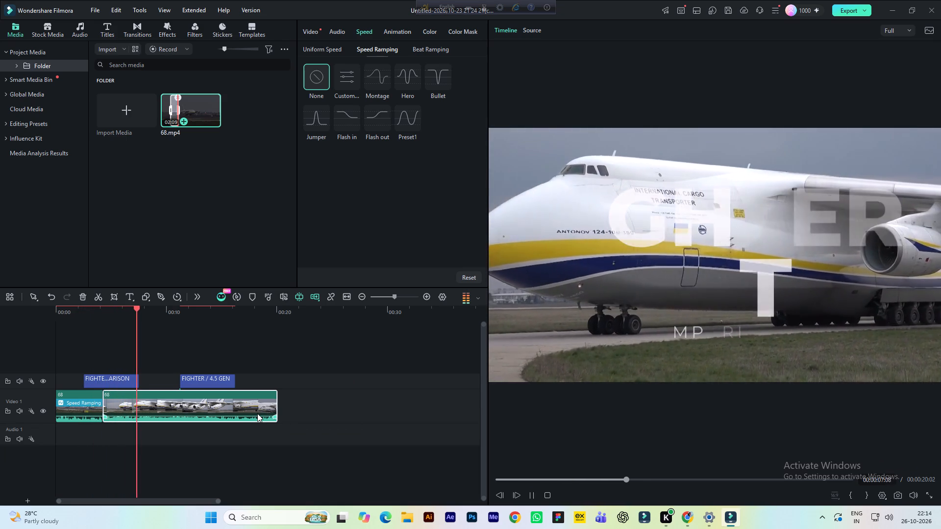
key(space)
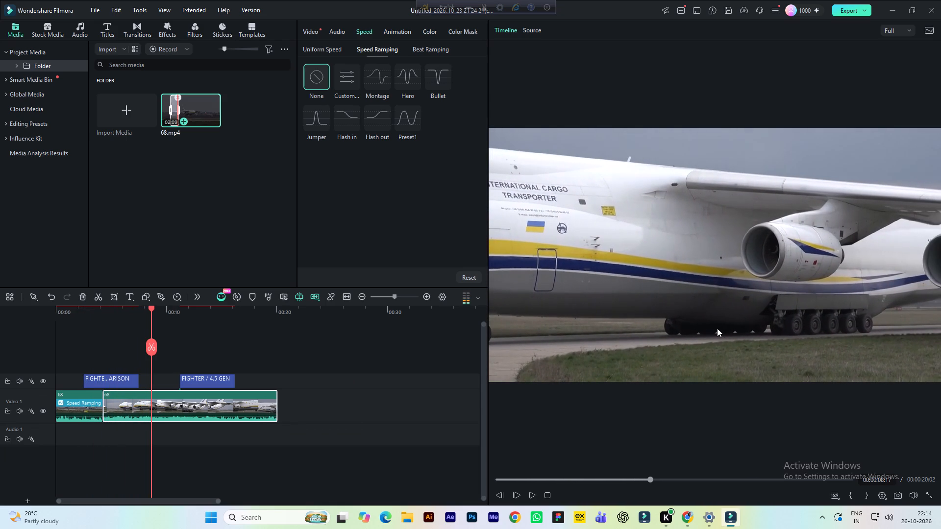
ctrl+scroll(711, 327, down, 1)
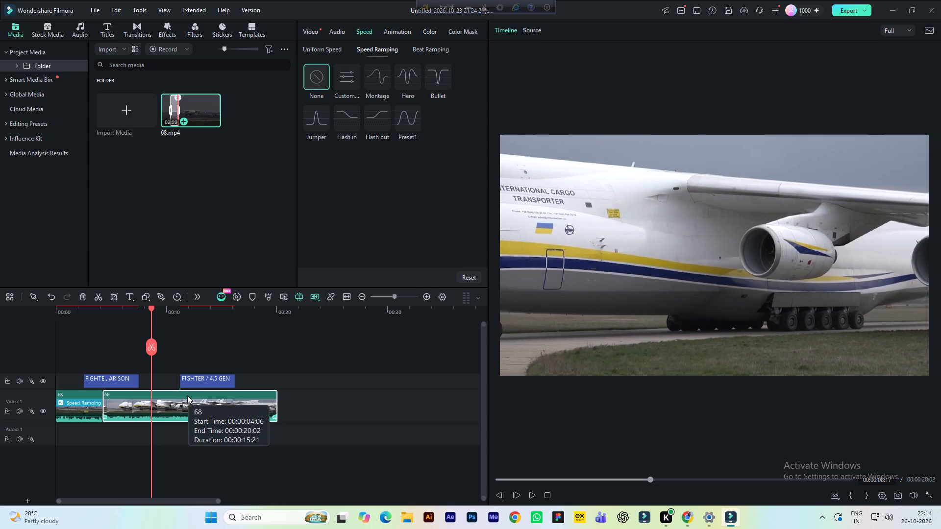
key(space)
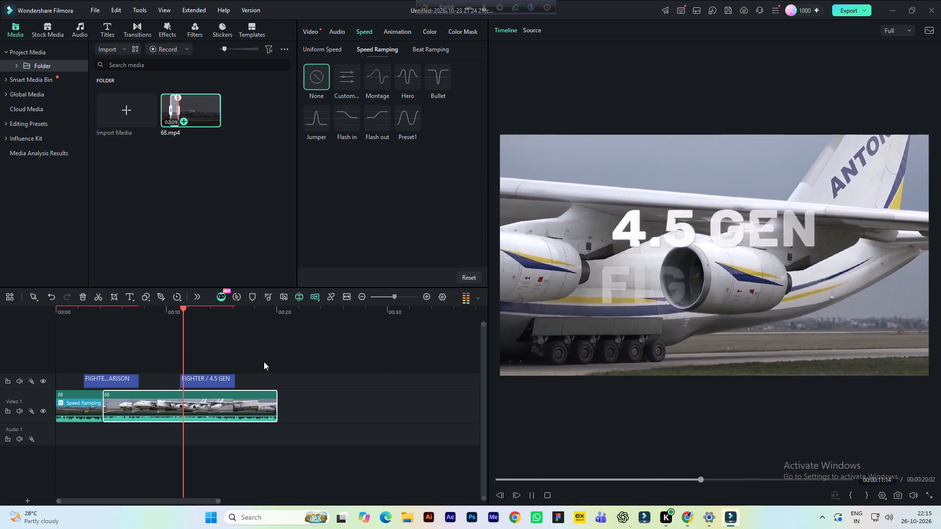
key(space)
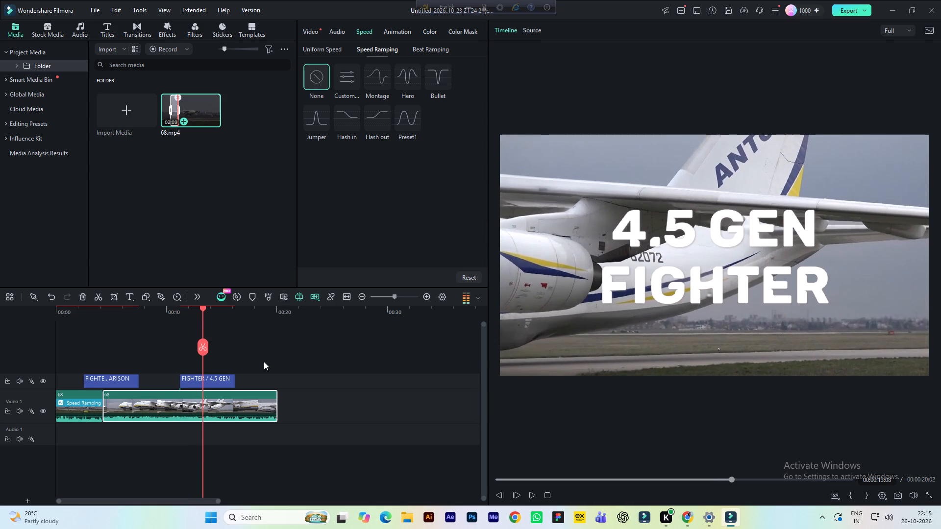
Delete the FIGHTER / 4.5 GEN title from the timeline.
click(237, 350)
click(227, 383)
key(Delete)
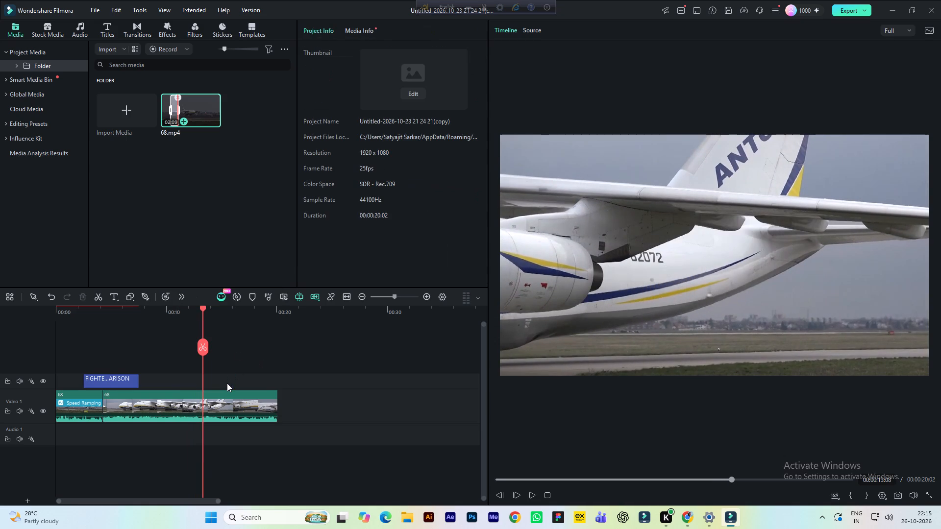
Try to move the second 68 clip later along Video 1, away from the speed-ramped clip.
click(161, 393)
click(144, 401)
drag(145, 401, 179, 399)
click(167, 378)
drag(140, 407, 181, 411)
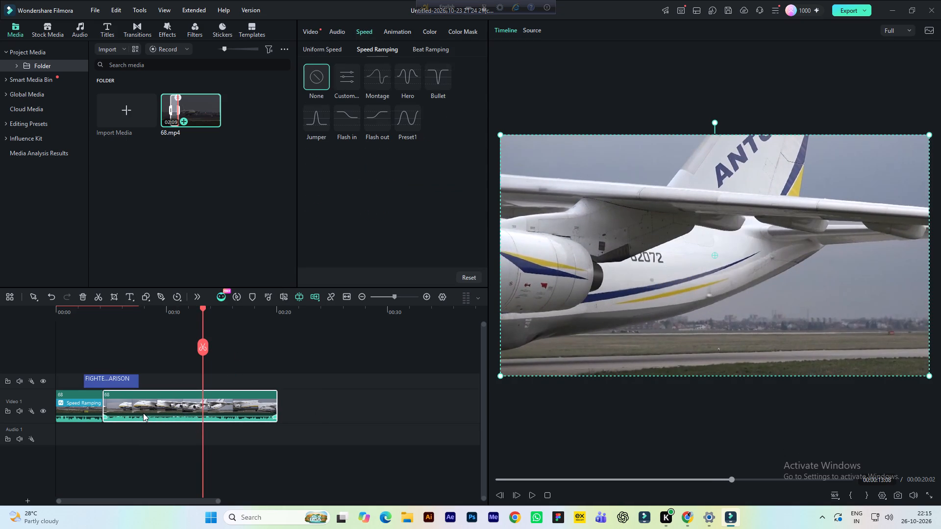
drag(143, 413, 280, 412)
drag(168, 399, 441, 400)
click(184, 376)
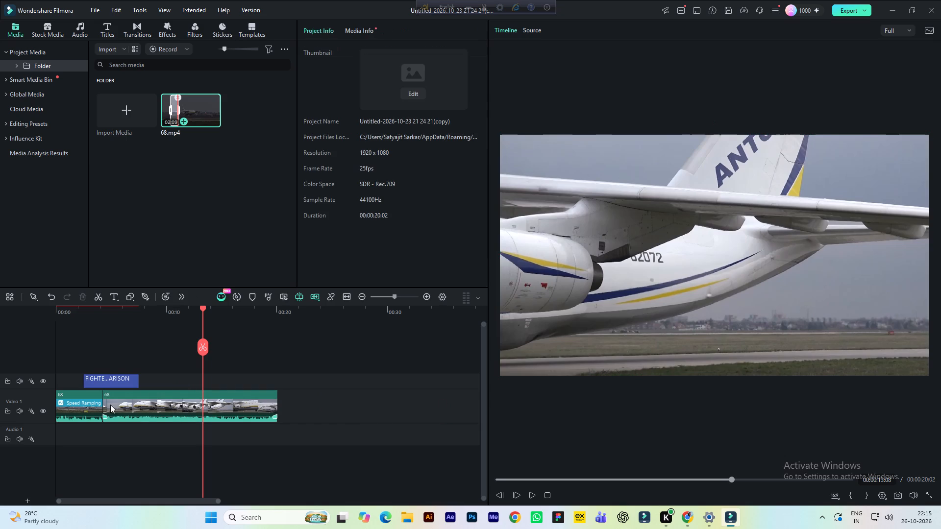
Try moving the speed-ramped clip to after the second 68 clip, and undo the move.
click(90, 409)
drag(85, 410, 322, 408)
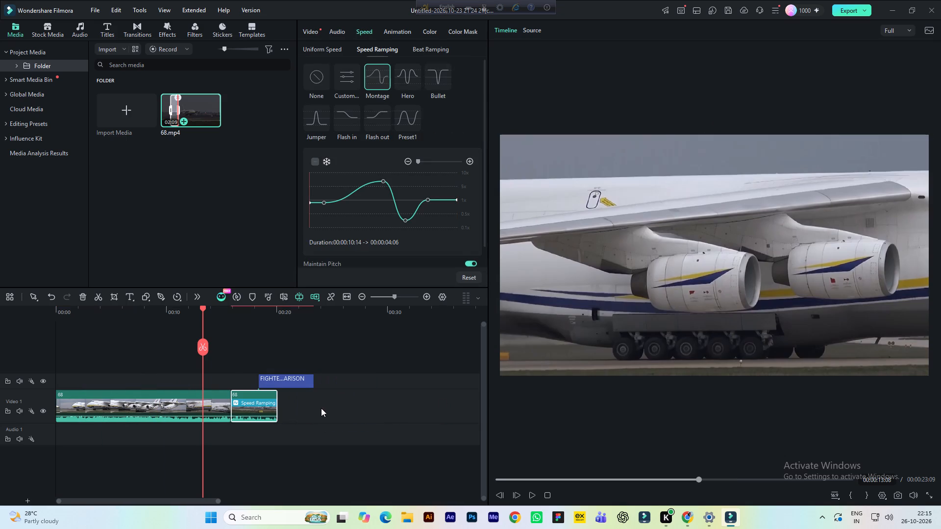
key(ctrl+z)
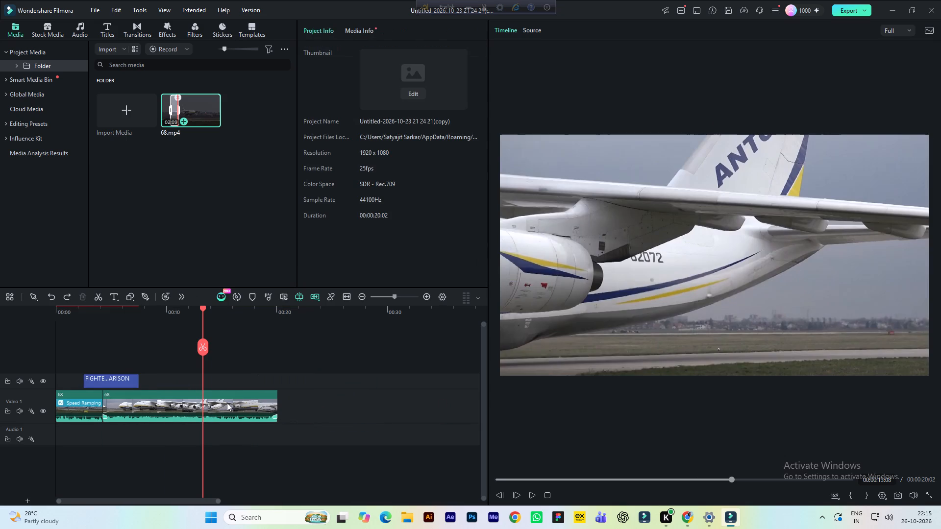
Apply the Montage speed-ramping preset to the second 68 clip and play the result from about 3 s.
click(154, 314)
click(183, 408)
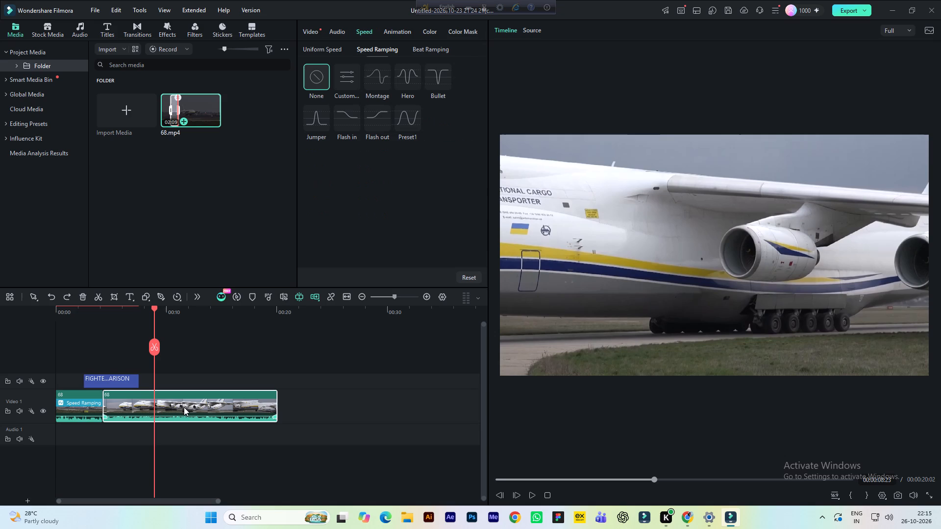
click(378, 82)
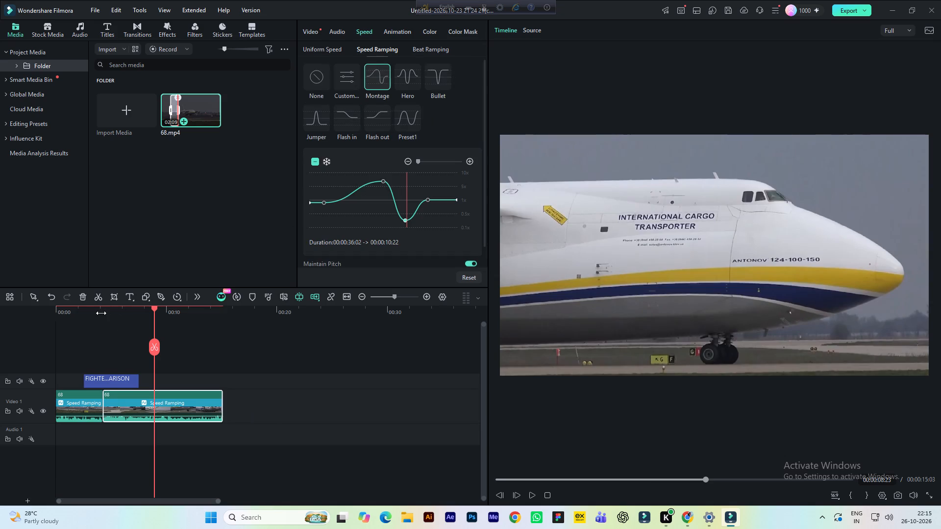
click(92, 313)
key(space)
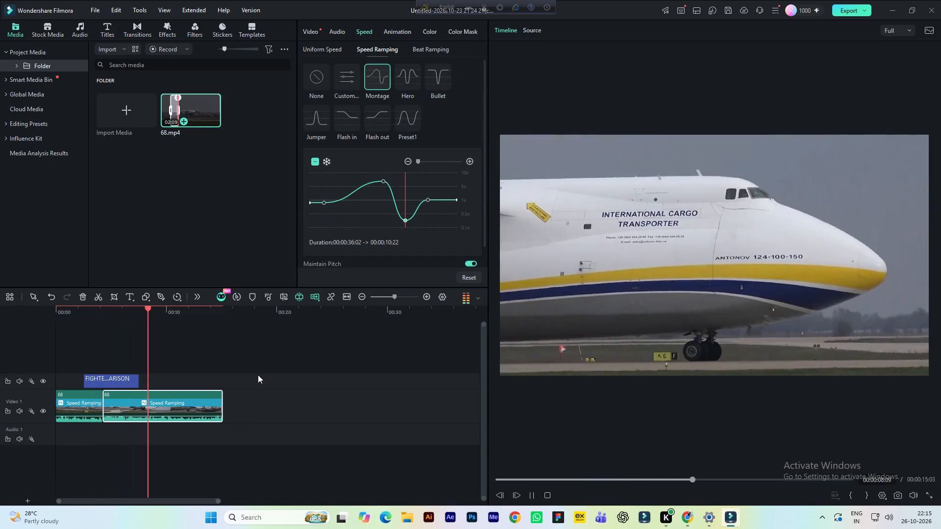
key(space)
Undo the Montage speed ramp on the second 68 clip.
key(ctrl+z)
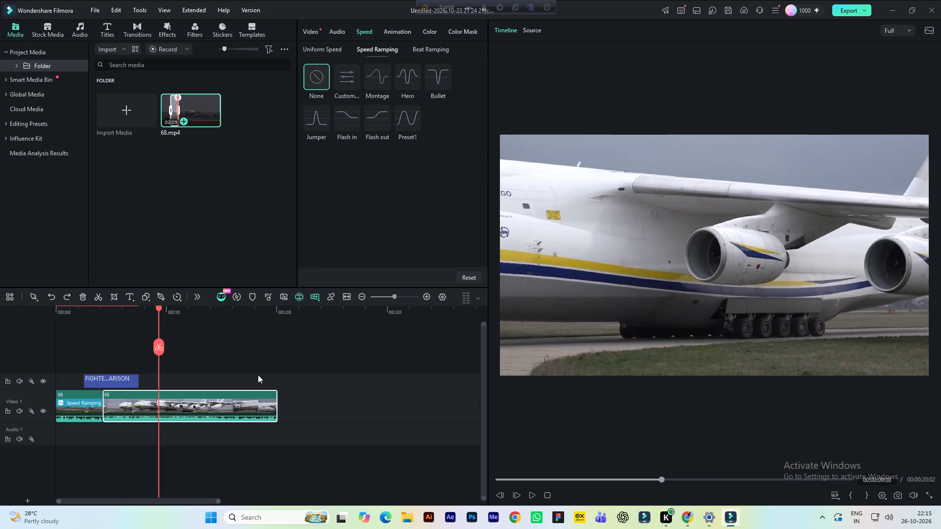
Play the timeline from about 2 s to 8 s to review the clip change under the FIGHTER / JET / COMPARISON title.
click(76, 311)
key(space)
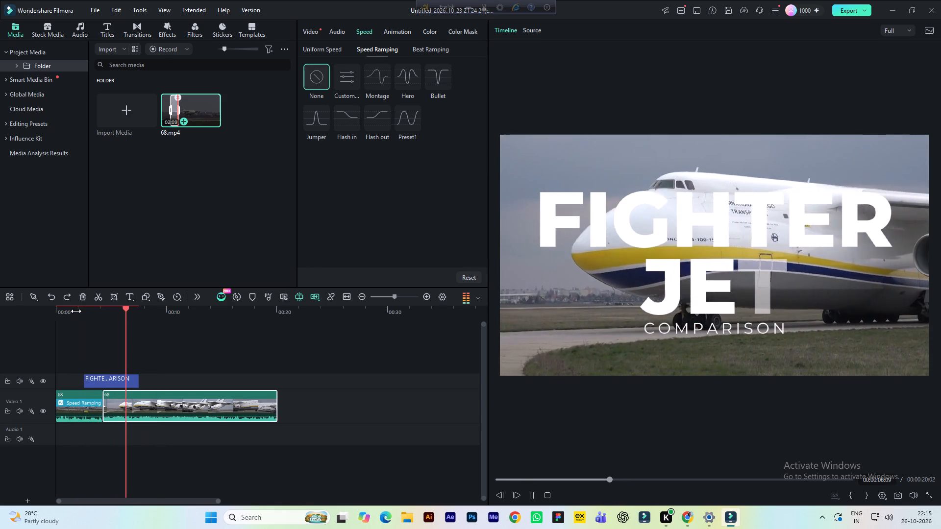
key(space)
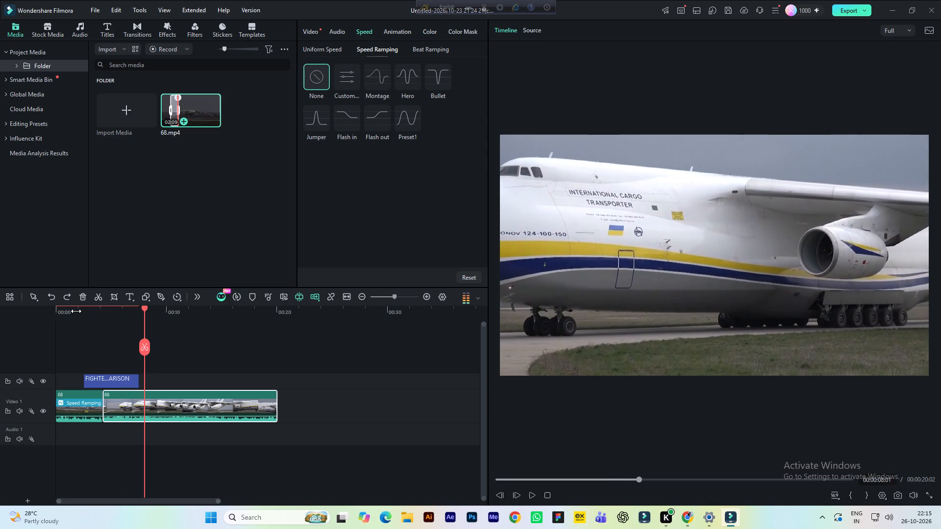
Shorten the FIGHTER JET COMPARISON title to about 3.6 s, move it to start at about 1.7 s, and play the timeline from 1 s.
click(89, 378)
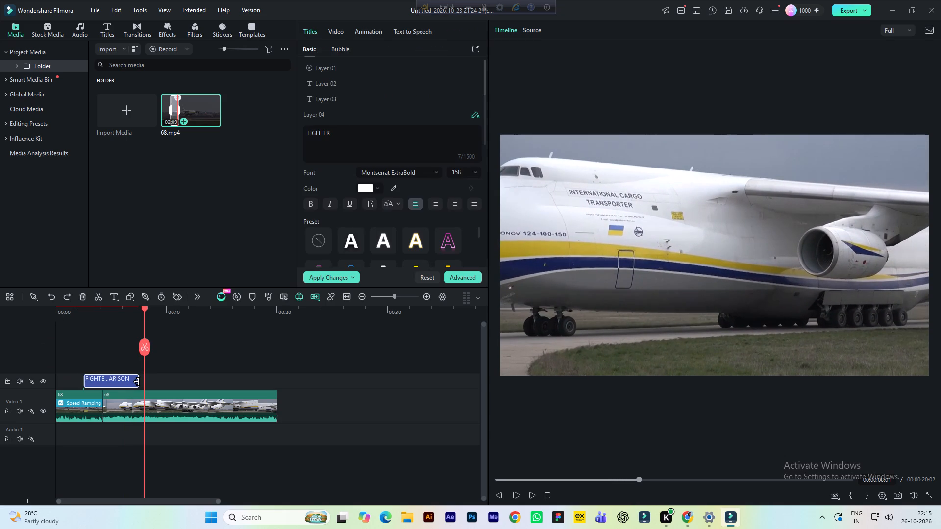
drag(137, 382, 122, 383)
click(67, 306)
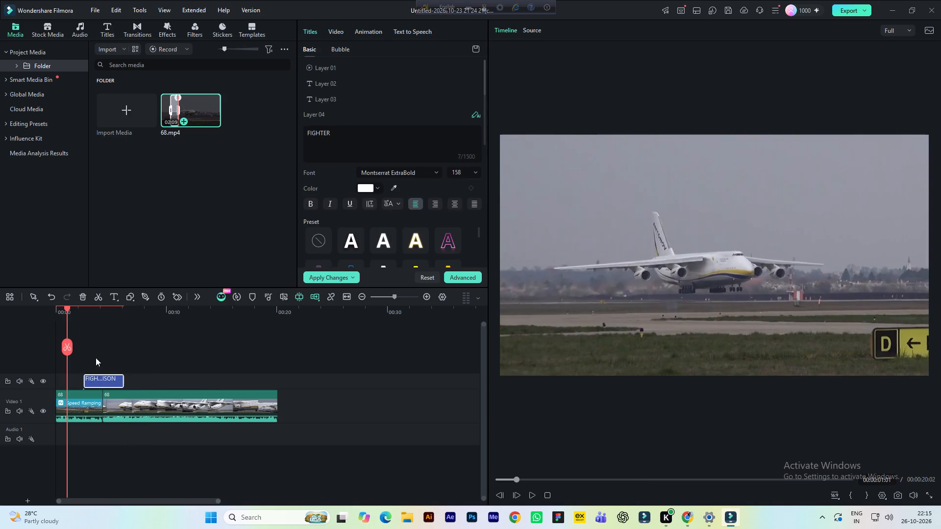
drag(108, 379, 99, 376)
key(space)
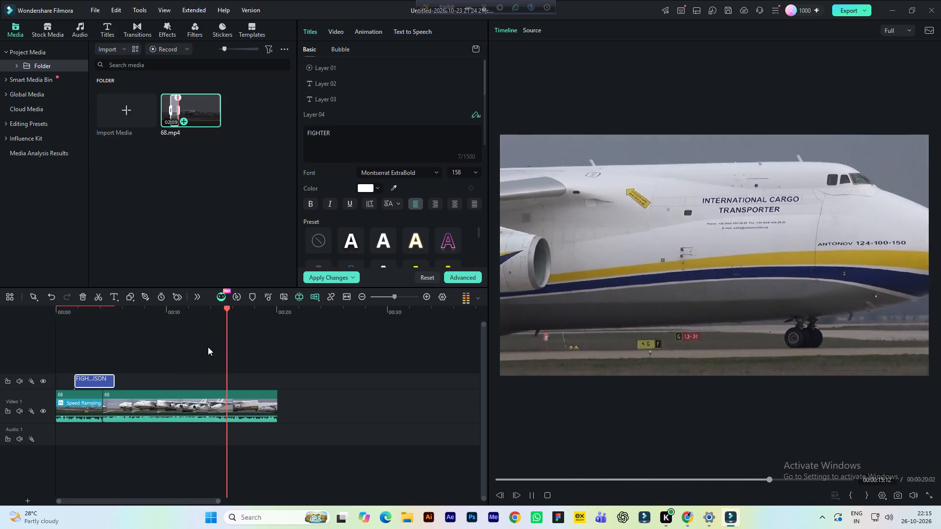
key(space)
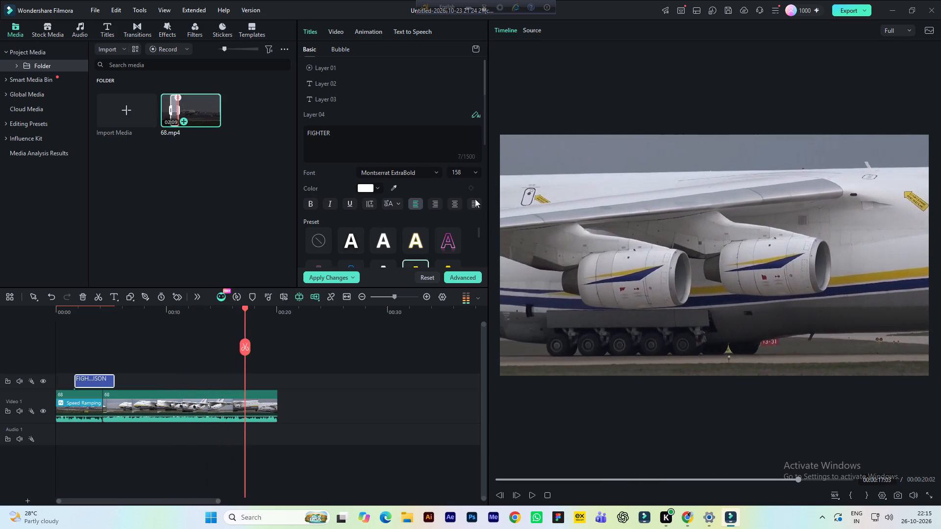
Mark the range of 68.mp4 from about 37 s, at the open cargo bay, to 43 s, in the source preview.
click(536, 32)
key(space)
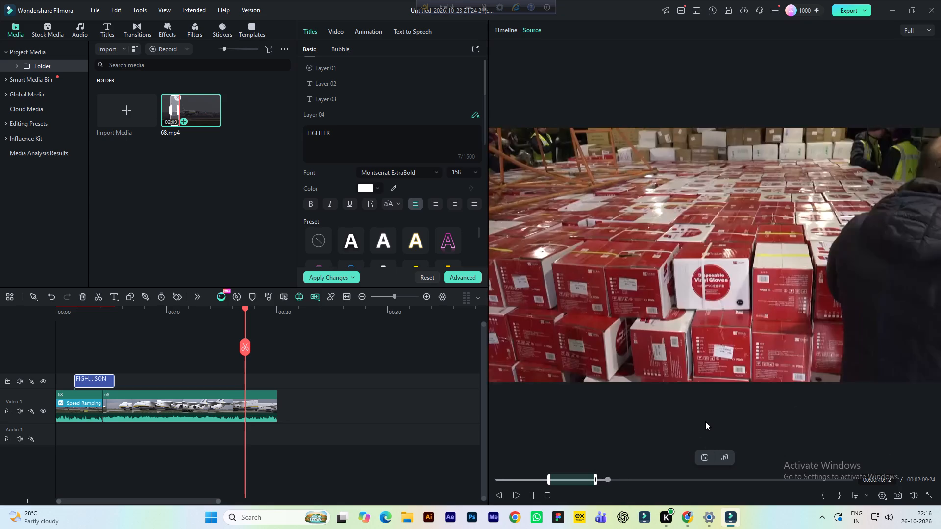
key(space)
click(603, 478)
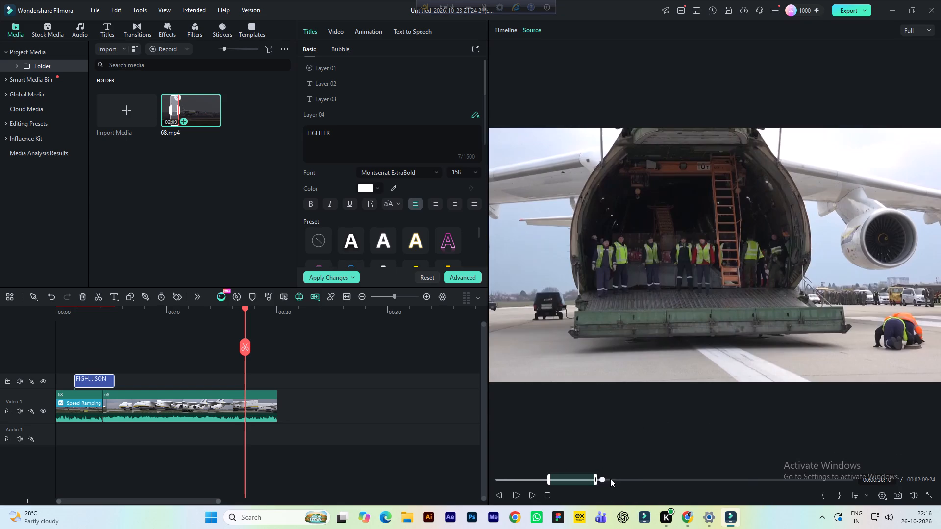
click(598, 481)
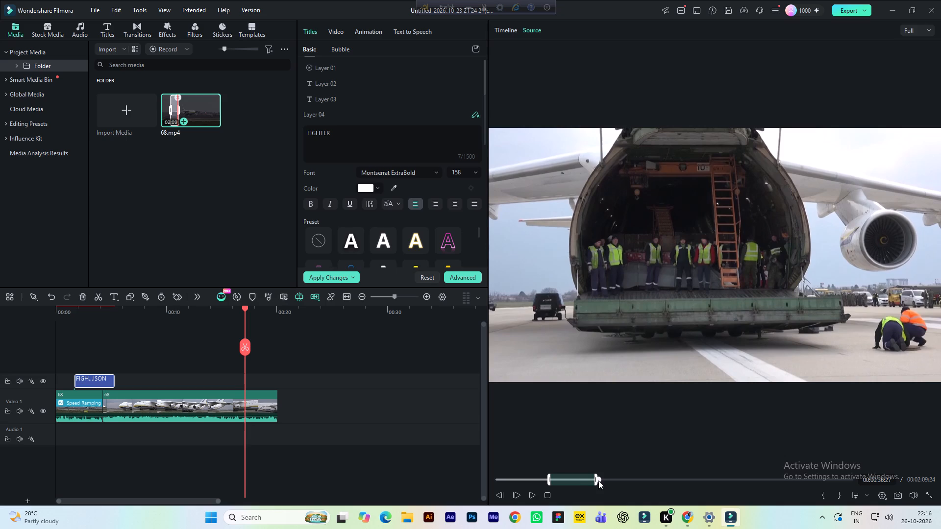
click(594, 480)
click(589, 478)
key(space)
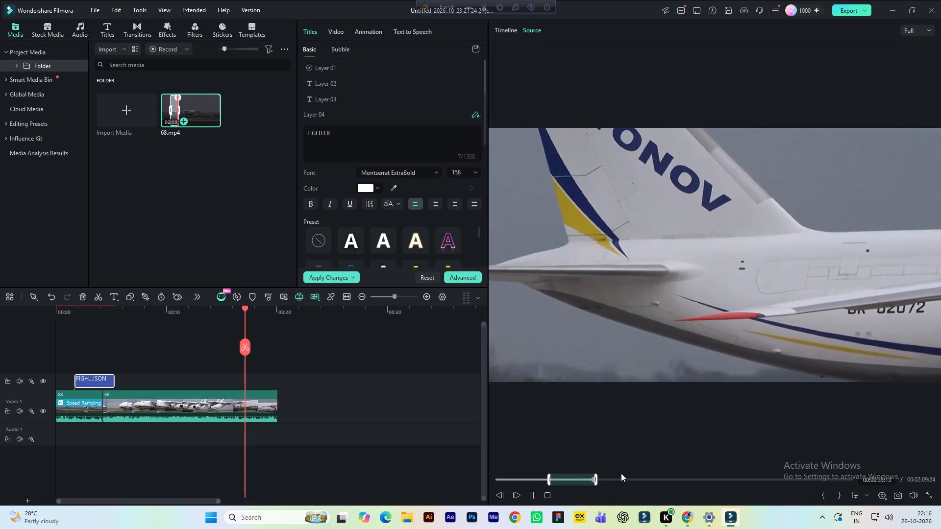
key(space)
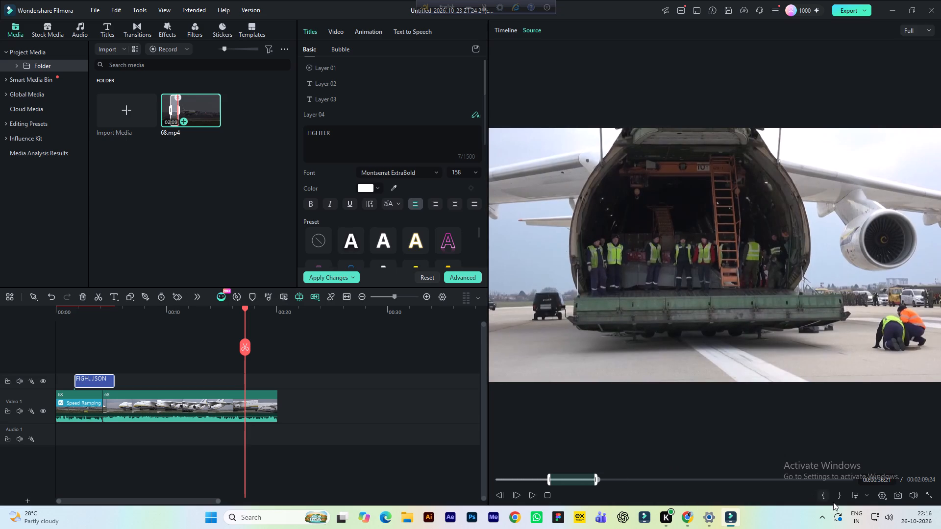
click(823, 494)
key(space)
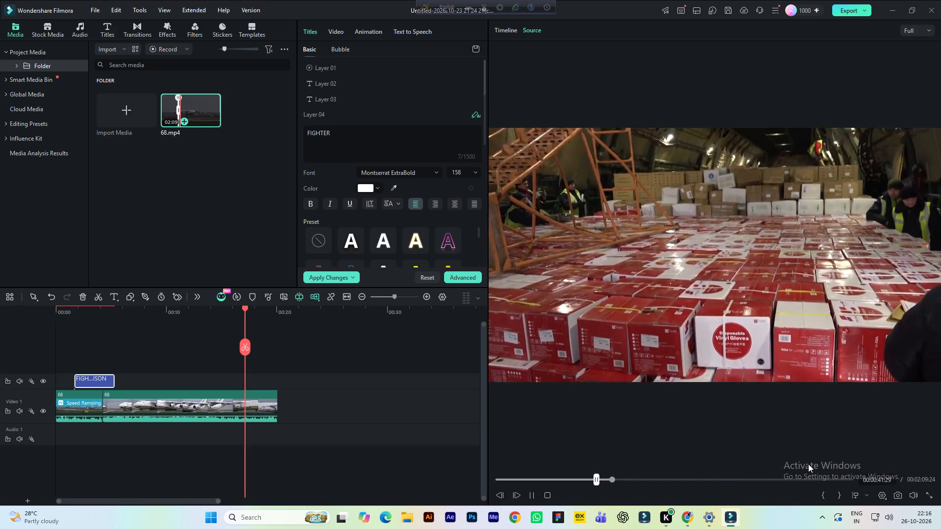
key(space)
click(838, 492)
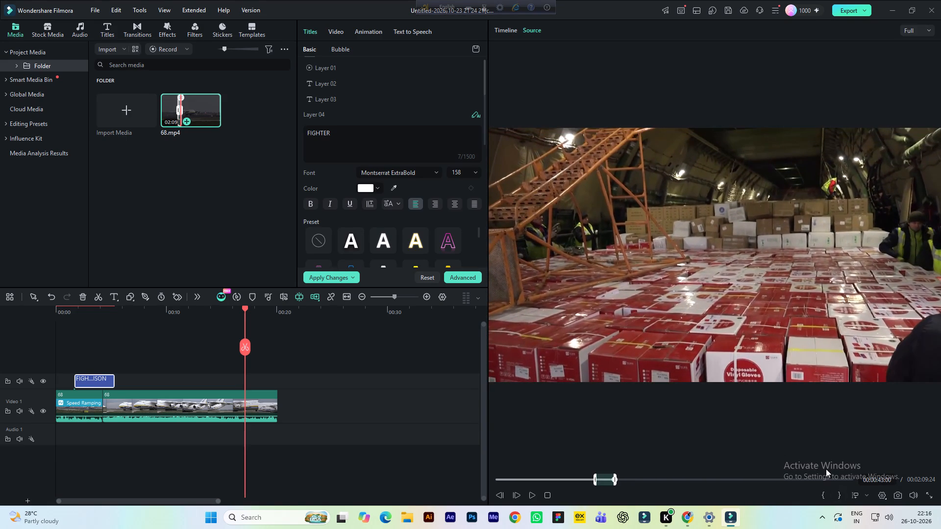
Place the marked range at the end of Video 1, keeping the 1920x1080 25fps project settings, and play into the new clip.
drag(741, 338, 345, 404)
click(499, 279)
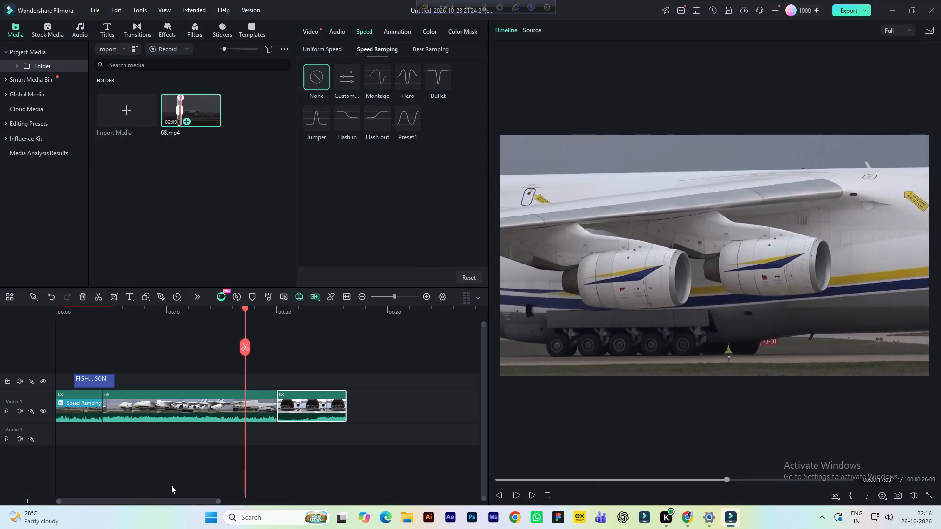
drag(171, 501, 196, 506)
key(space)
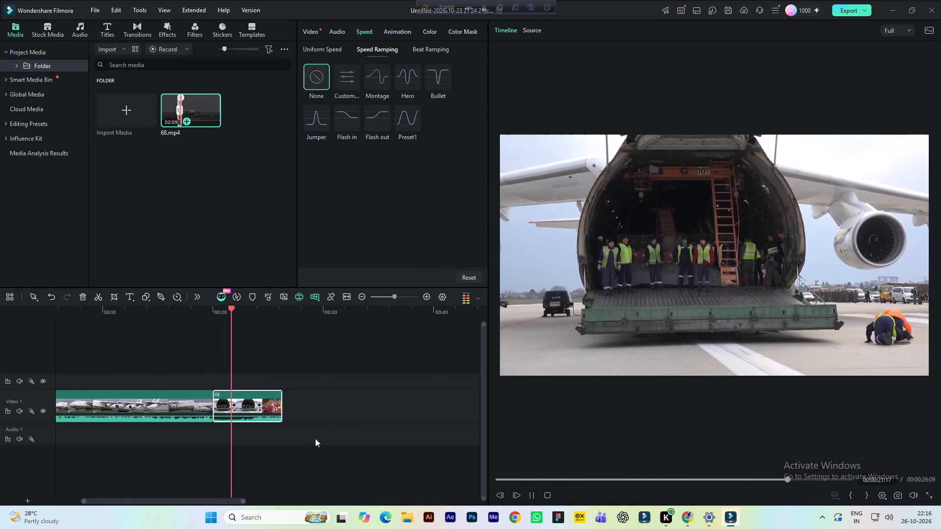
key(space)
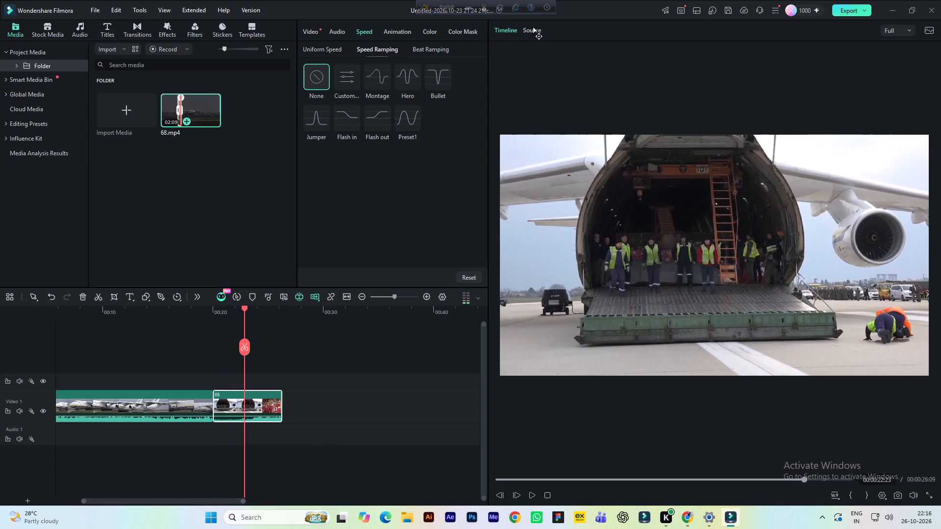
Mark the range of 68.mp4 showing the truck leaving the cargo ramp, from about 53 s to 57 s.
click(532, 28)
key(space)
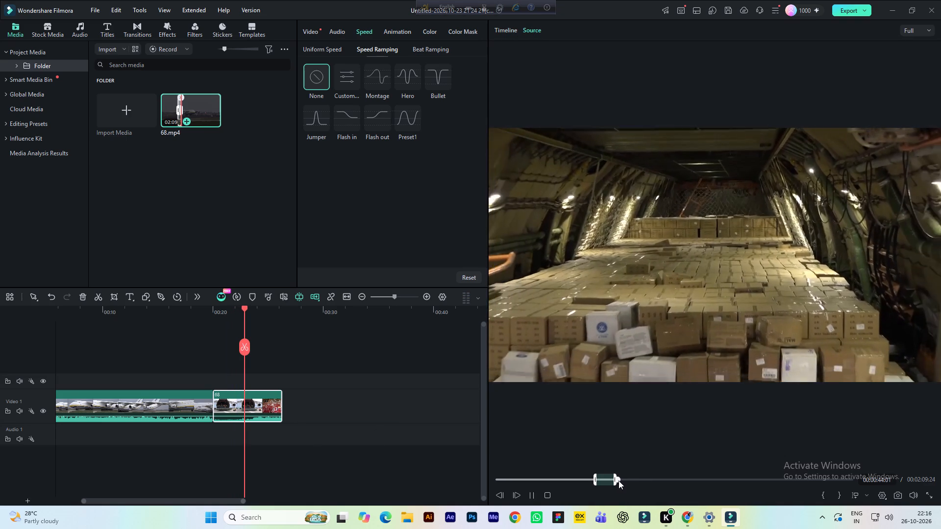
click(624, 480)
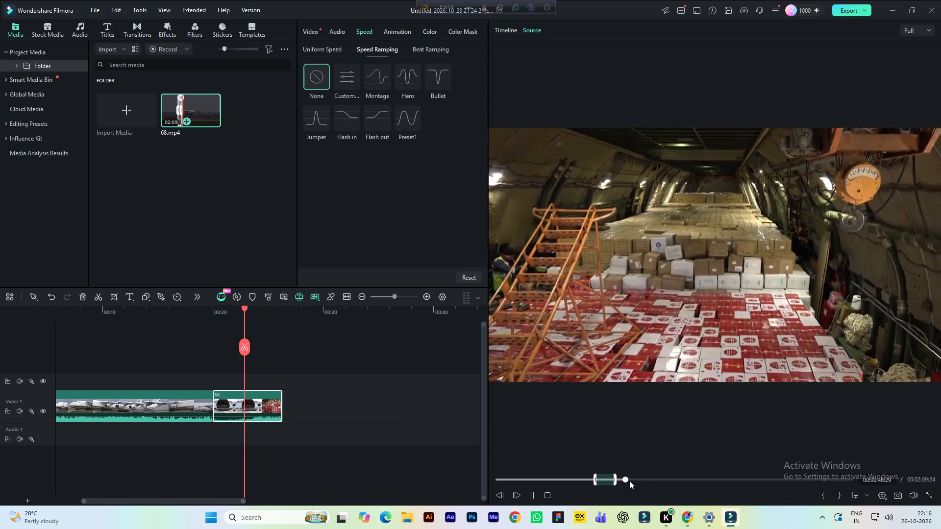
click(632, 481)
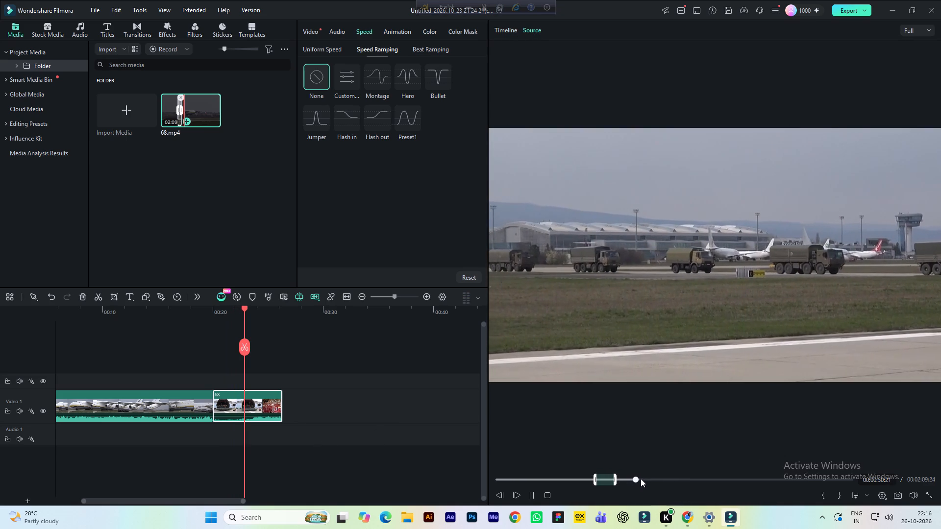
click(641, 479)
key(space)
click(640, 480)
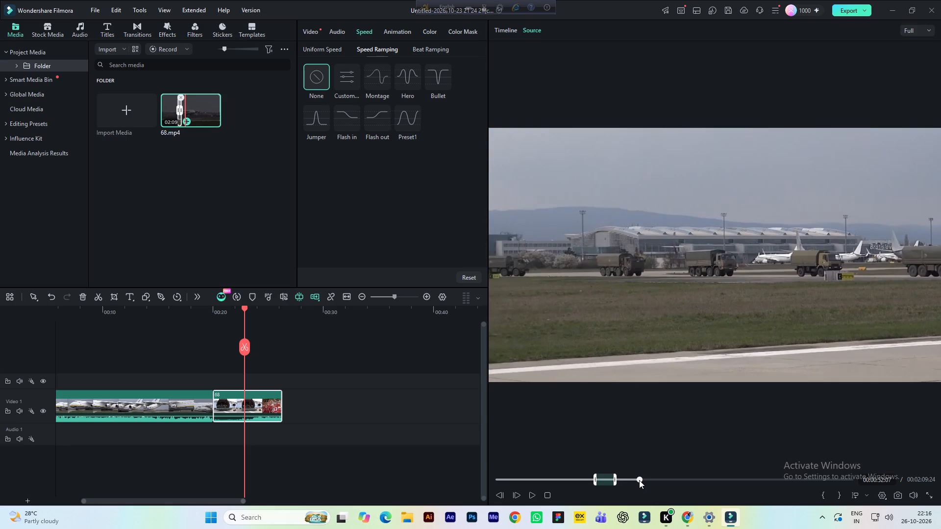
key(space)
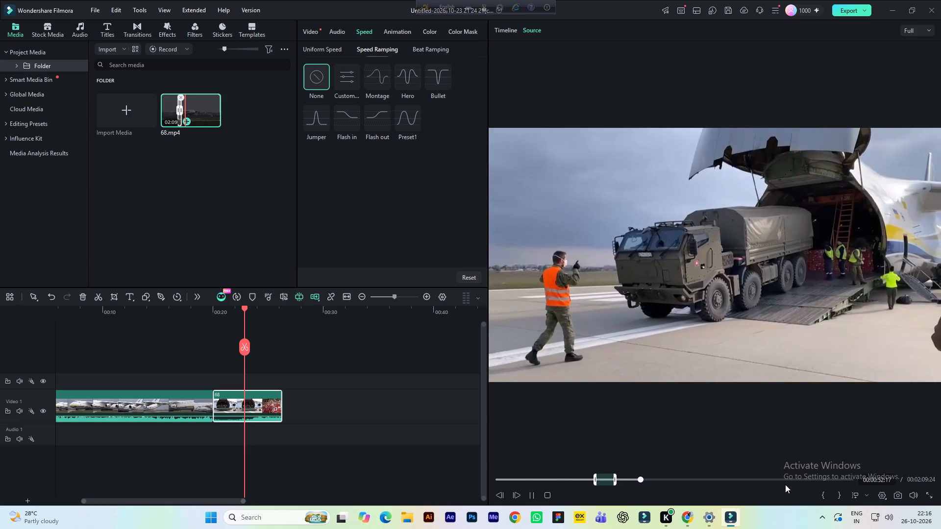
key(space)
click(823, 495)
key(space)
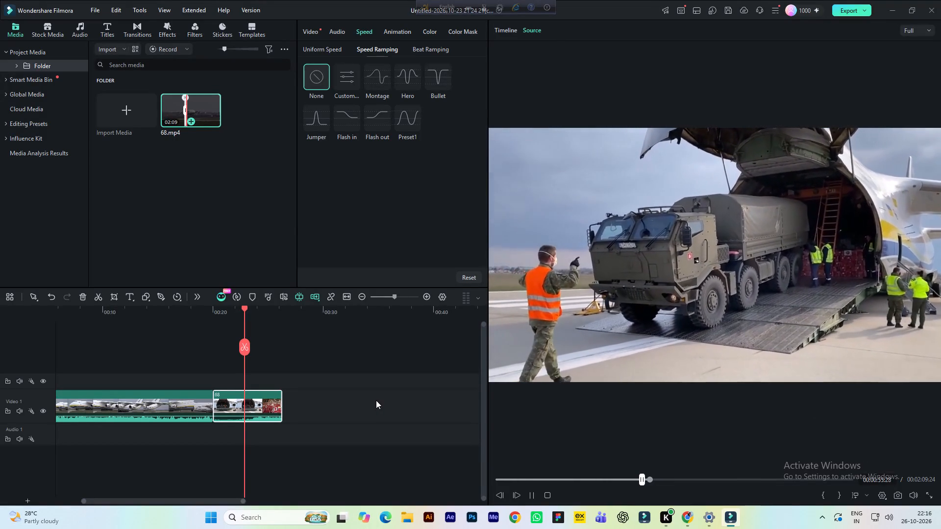
key(space)
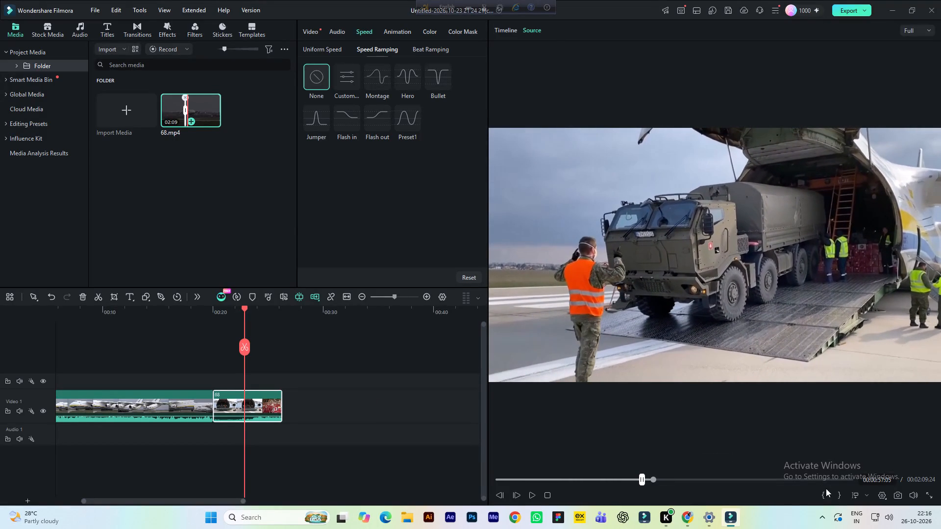
click(838, 498)
Place the marked truck range after the cargo bay clip on Video 1, keeping the 1920x1080 25fps project settings.
drag(721, 306, 370, 399)
click(503, 277)
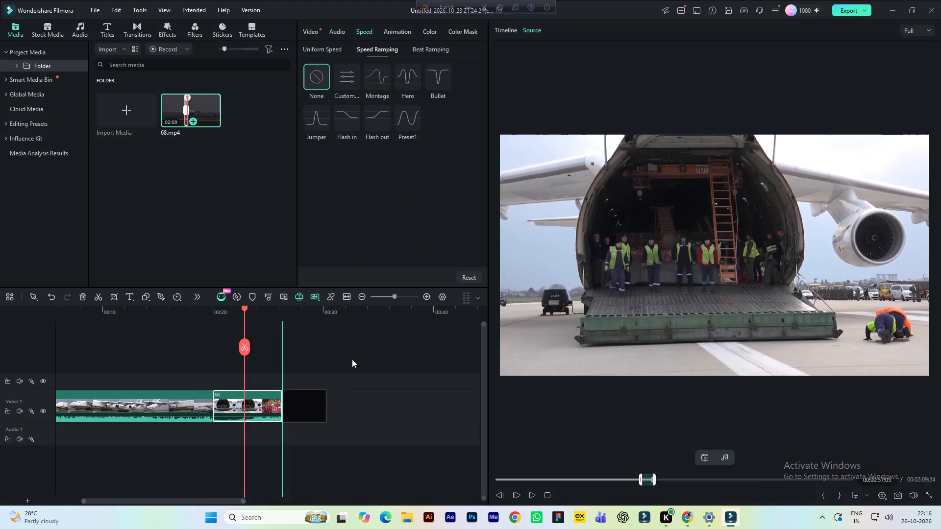
drag(188, 500, 213, 500)
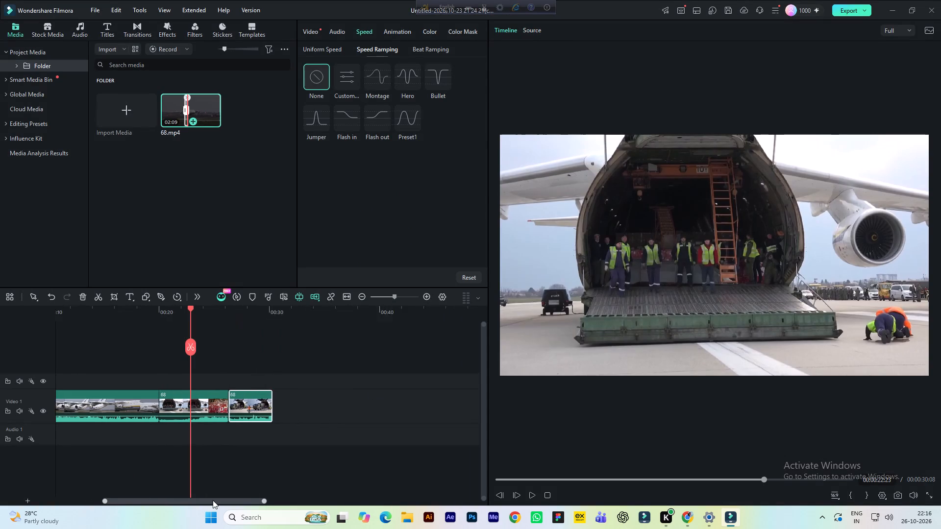
drag(213, 500, 219, 500)
click(274, 473)
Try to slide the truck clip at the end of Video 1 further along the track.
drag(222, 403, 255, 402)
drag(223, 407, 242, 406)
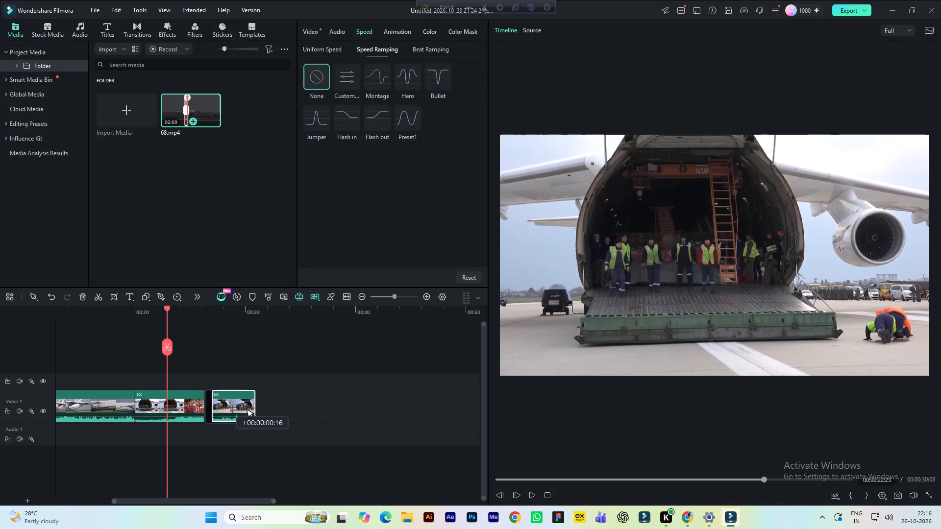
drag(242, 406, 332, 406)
Play the timeline from about 23 s to 27 s to review the change from the cargo bay clip to the truck clip.
key(space)
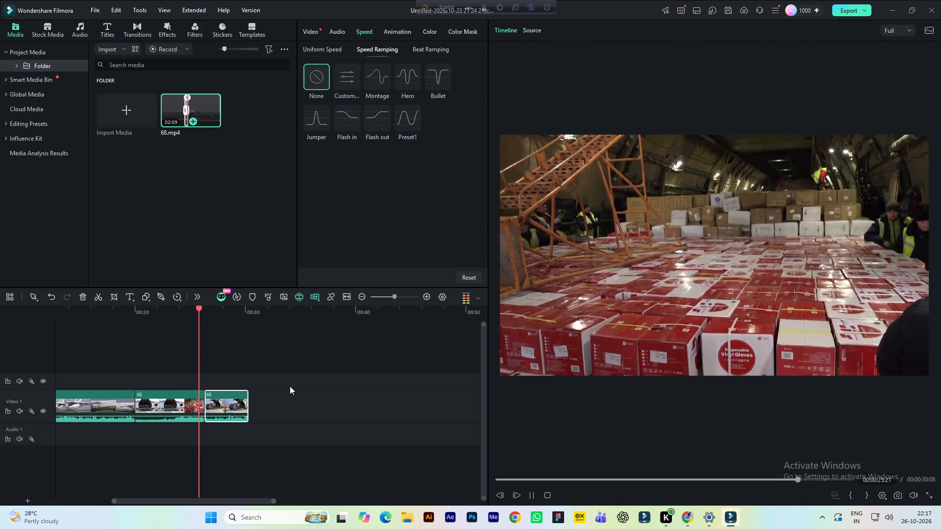
key(space)
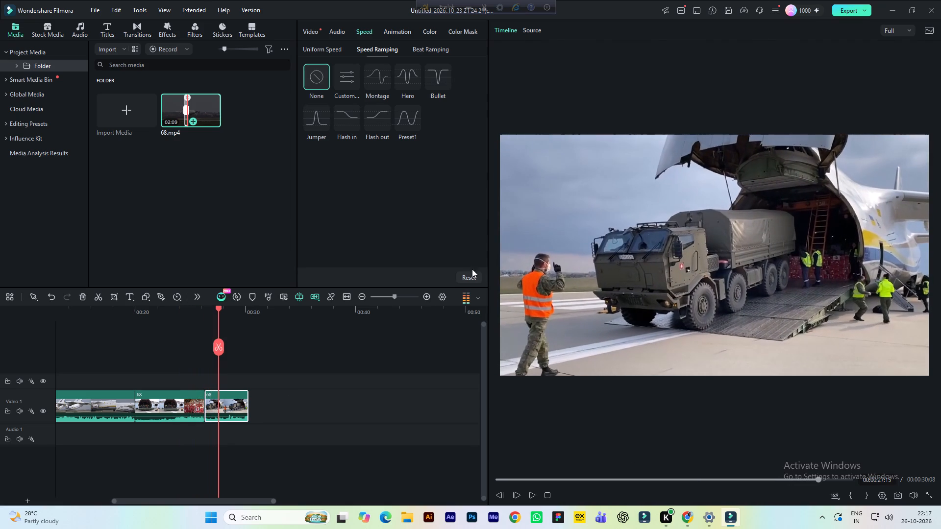
click(356, 365)
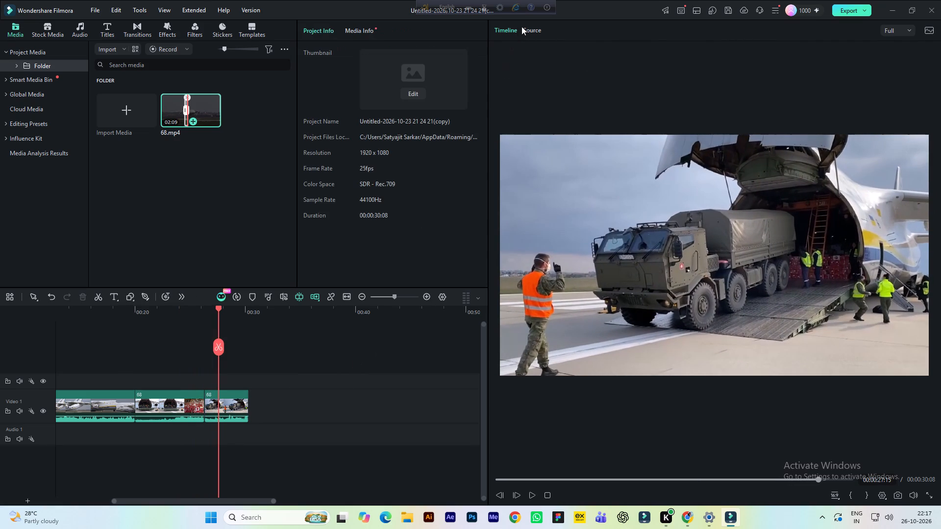
Mark the range of 68.mp4 showing the truck from behind on the ramp, from about 1:03 to 1:06.
click(530, 27)
key(space)
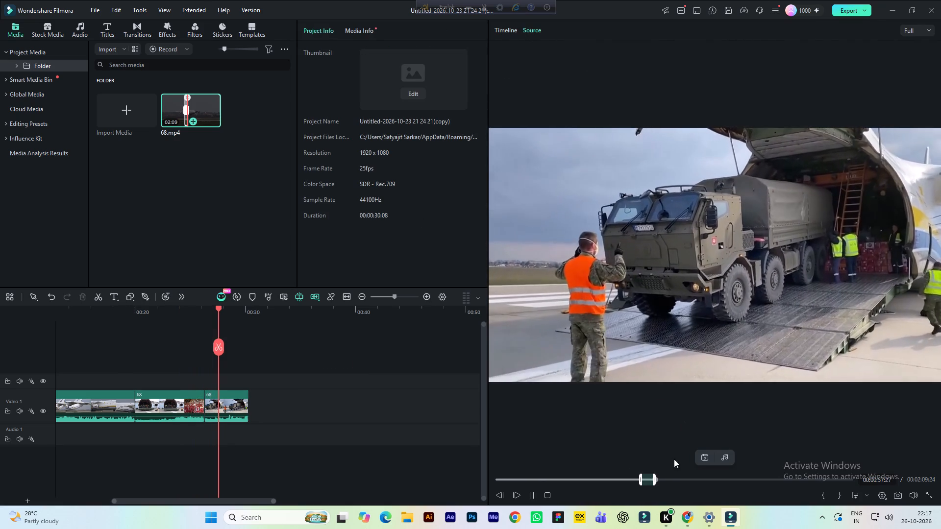
click(662, 479)
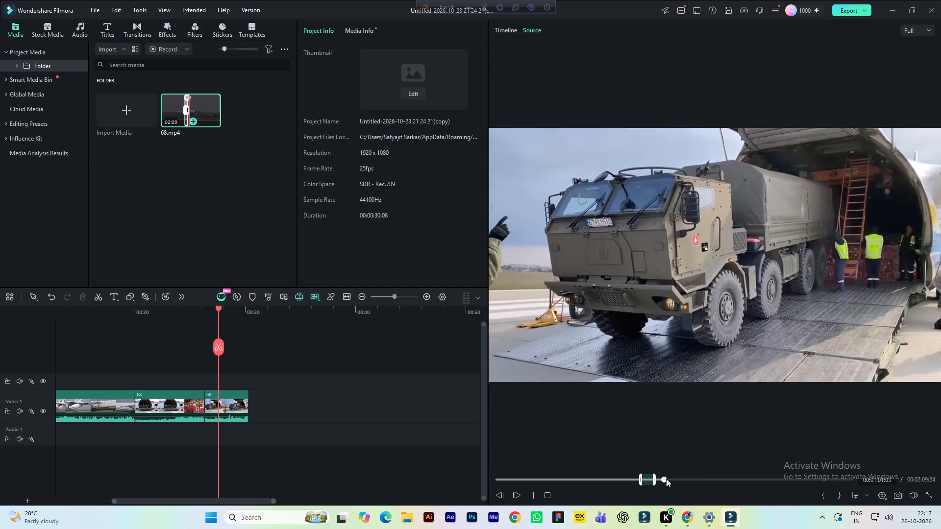
click(668, 479)
key(space)
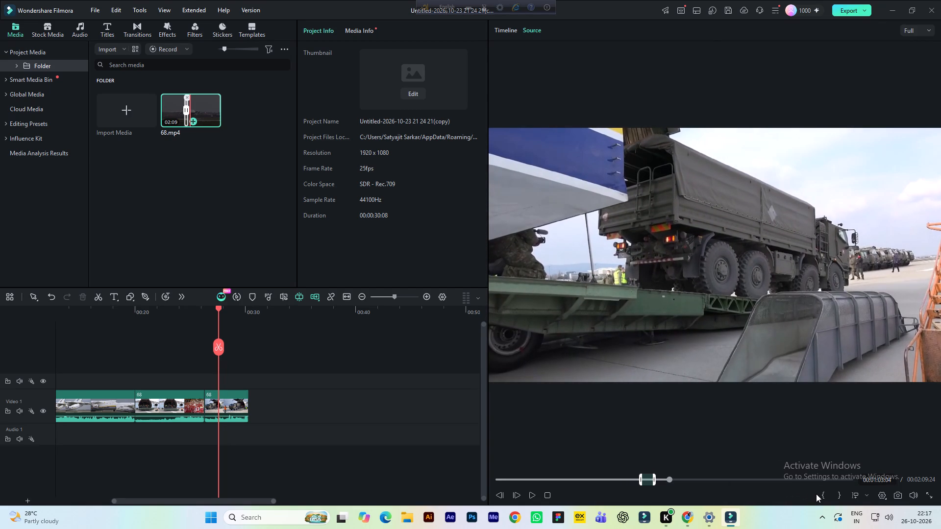
click(825, 494)
key(space)
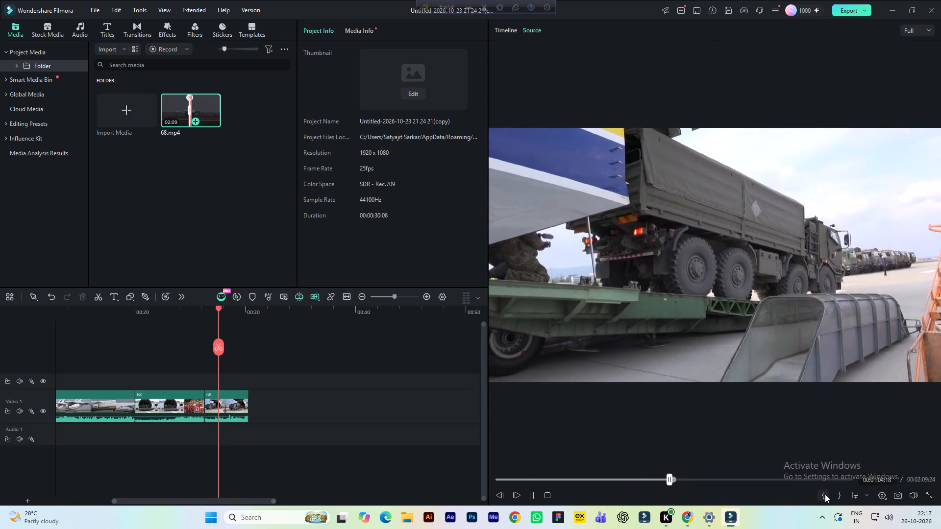
key(space)
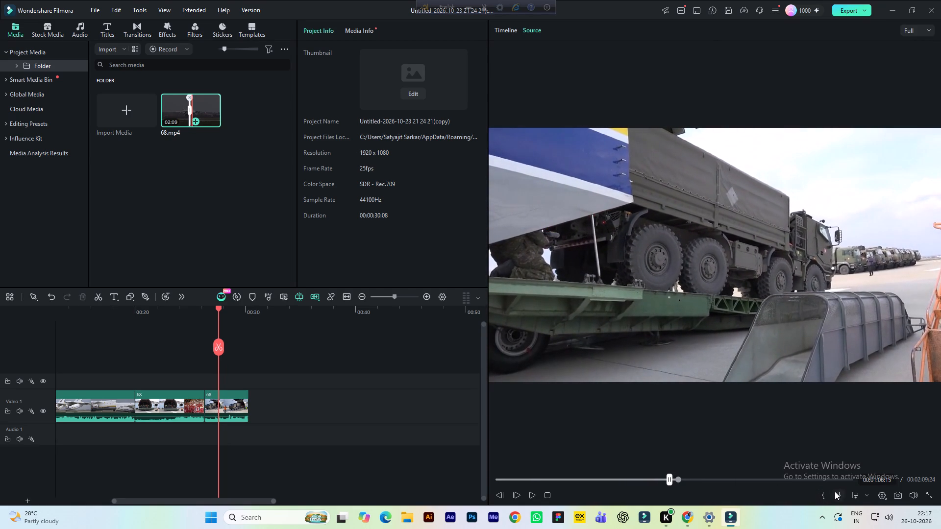
click(840, 495)
Place the marked ramp truck range directly after the last clip on Video 1, keeping the 1920x1080 25fps project settings.
drag(717, 331, 403, 419)
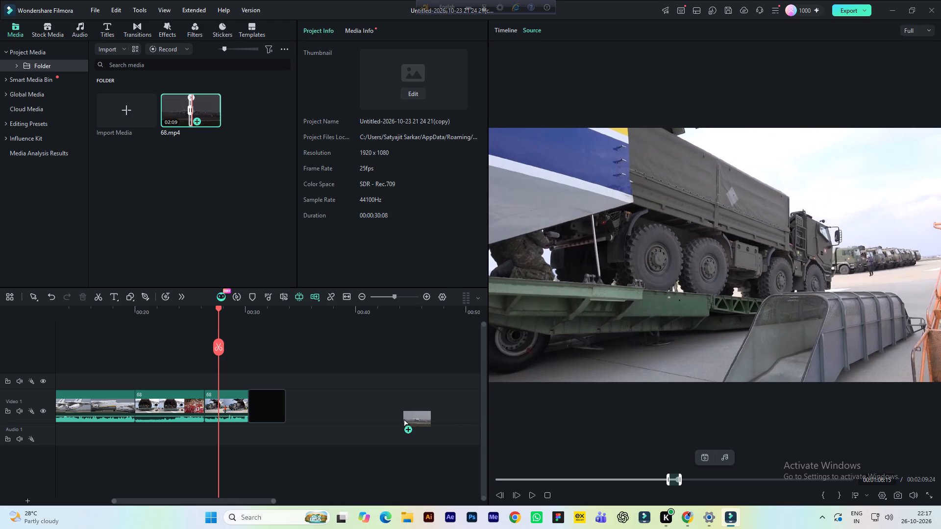
drag(403, 419, 407, 365)
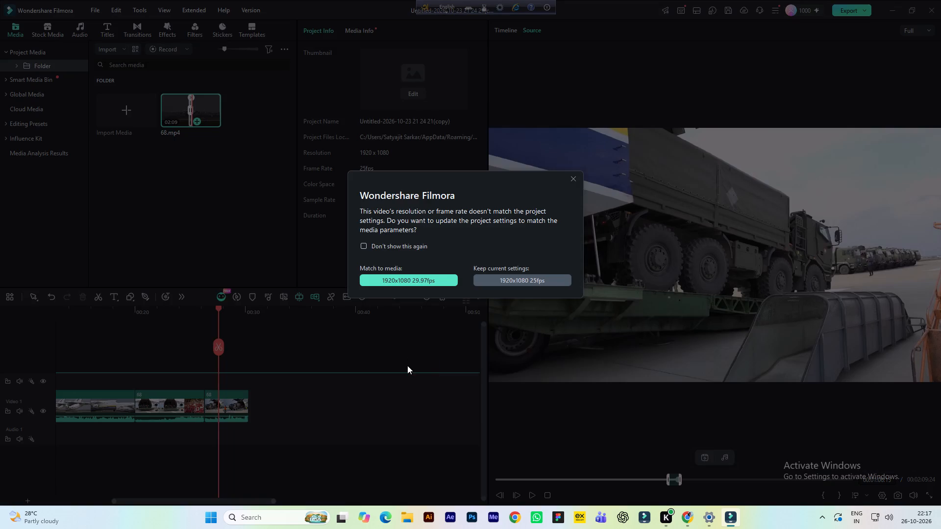
click(534, 279)
drag(421, 376, 423, 377)
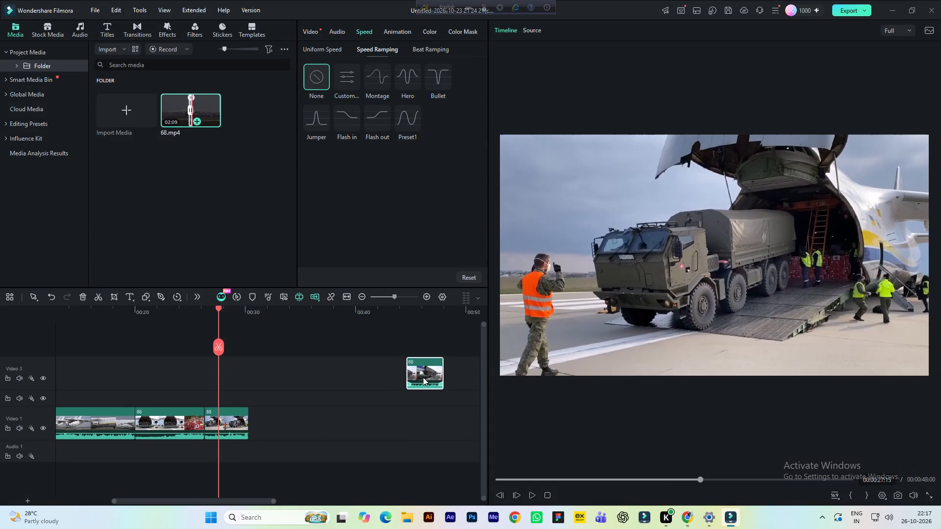
drag(423, 377, 425, 399)
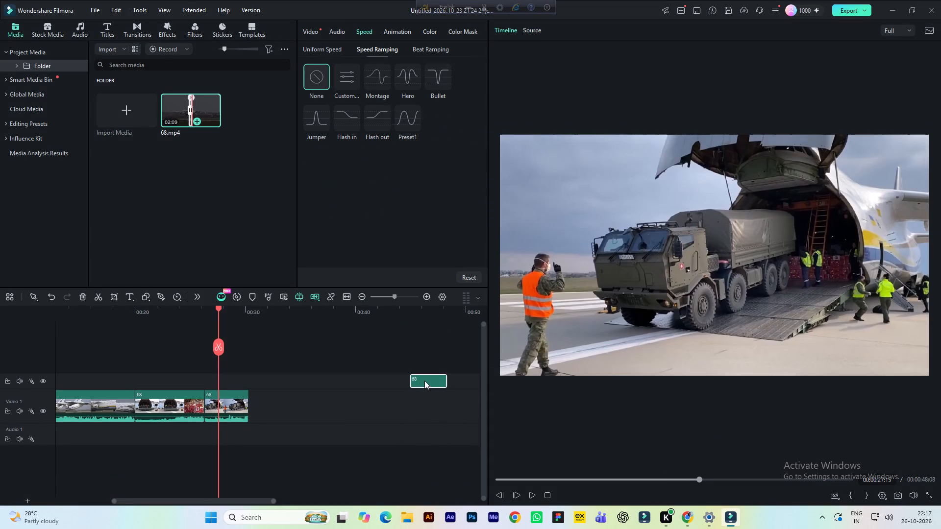
drag(424, 381, 423, 394)
click(423, 394)
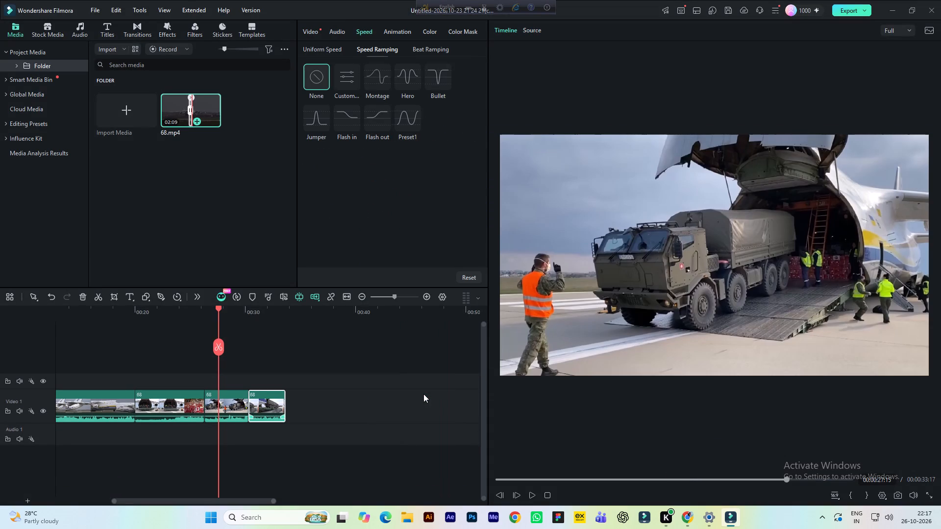
Play the timeline from about 27 s to 32 s to review the change into the newly placed ramp truck clip.
key(space)
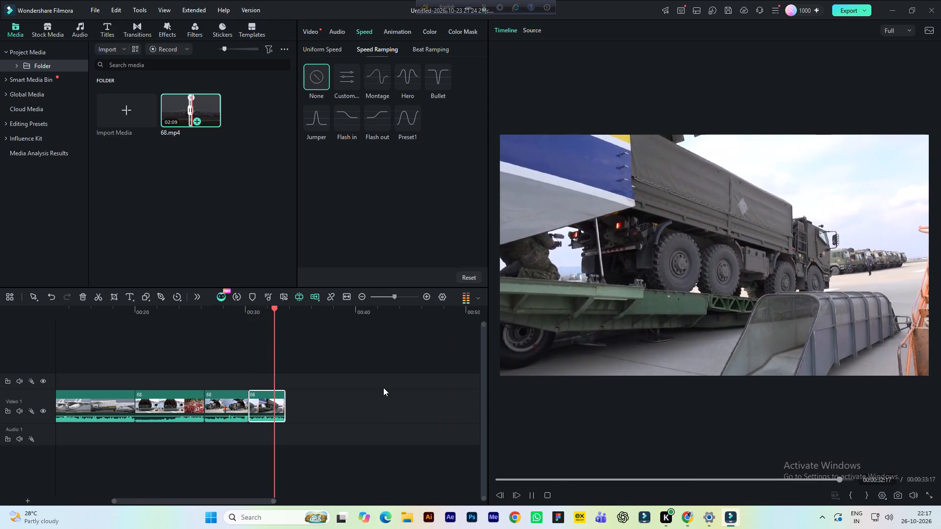
key(space)
Look through 68.mp4 past the ramp truck shot and set the new range's start at about 1:25, where soldiers pass boxes.
click(525, 28)
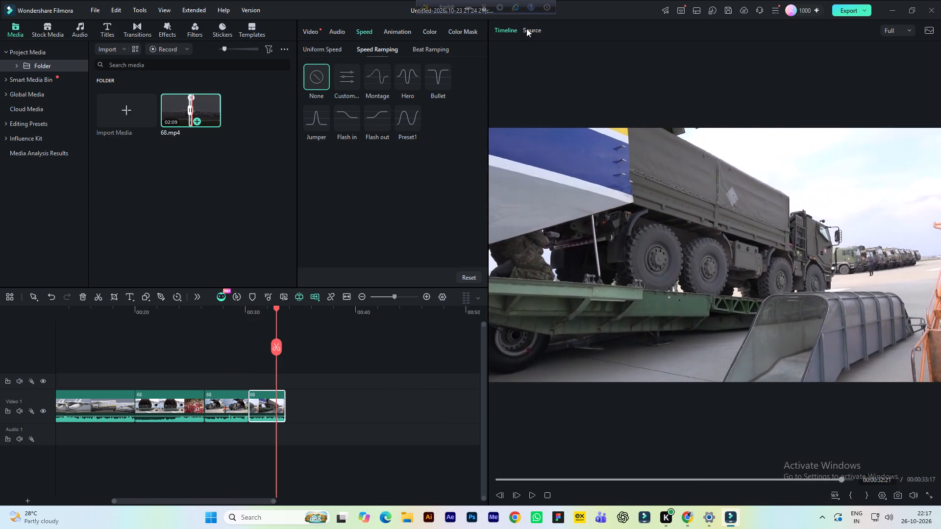
key(space)
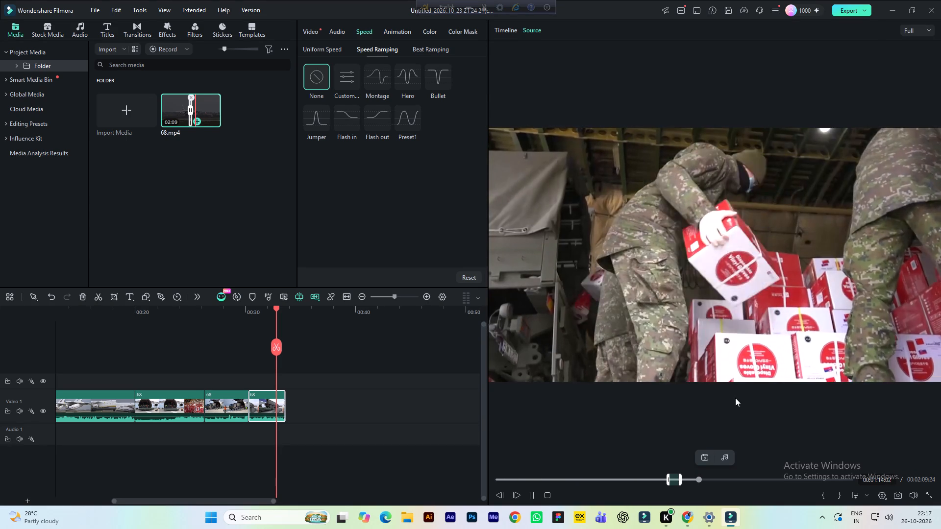
key(space)
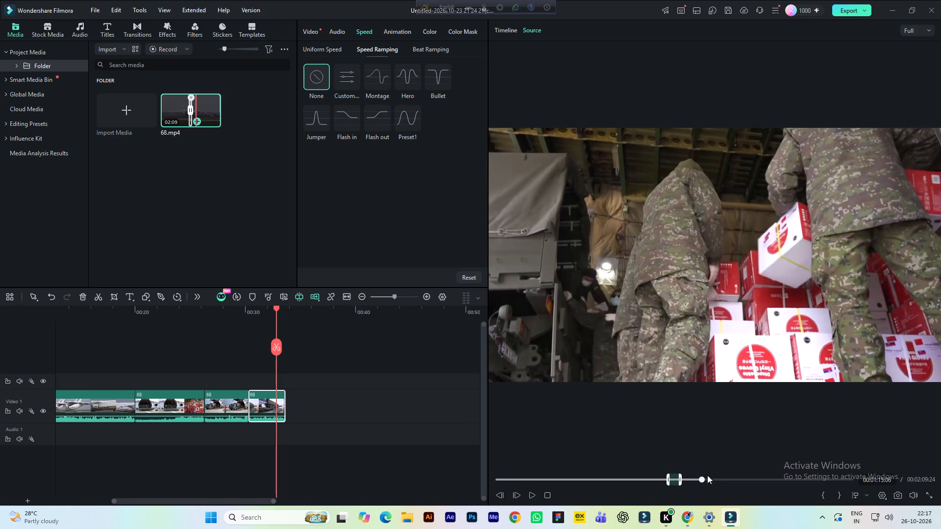
key(space)
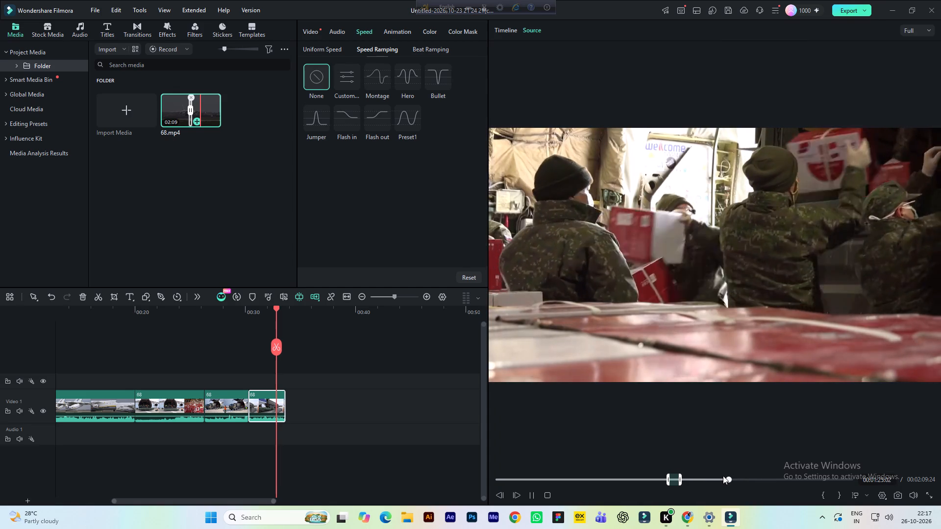
click(738, 476)
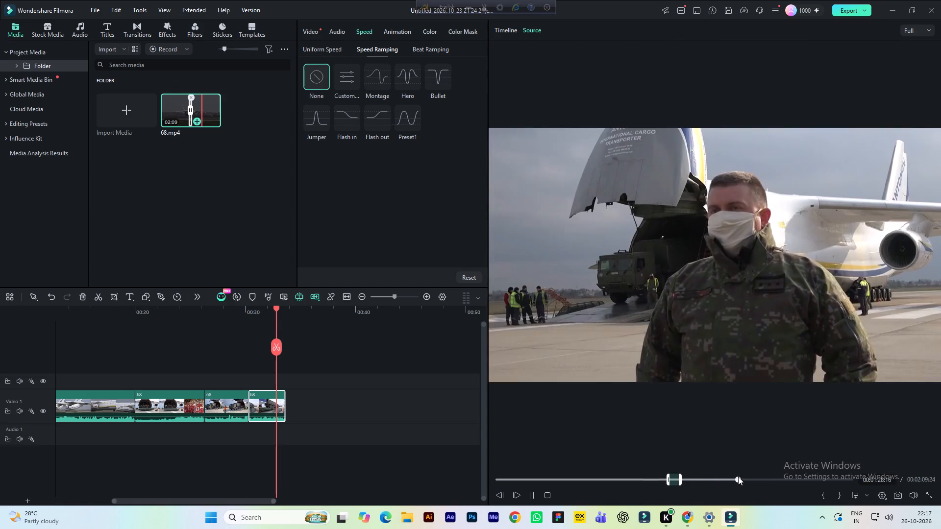
click(732, 479)
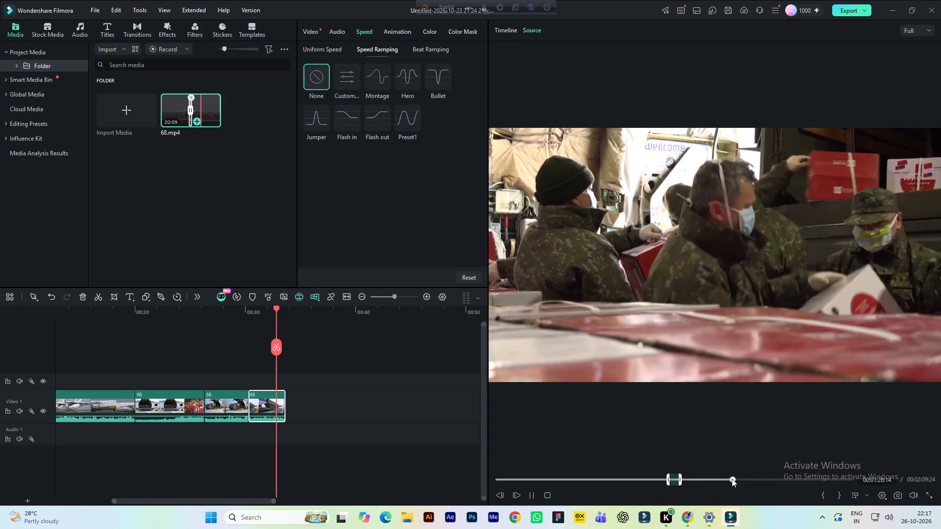
click(726, 478)
click(828, 496)
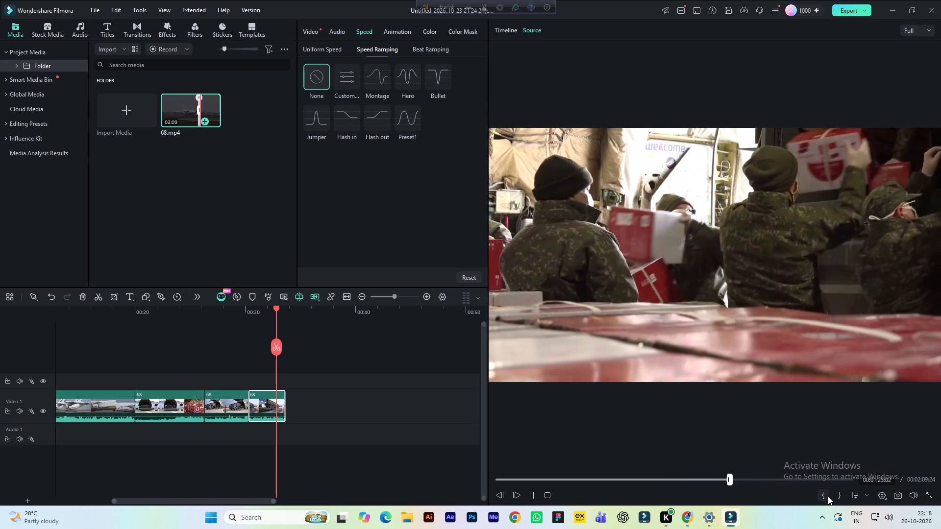
Set the range's end in 68.mp4 at about 1:27, just before the cut to the masked officer outside the aircraft.
key(space)
key(space)
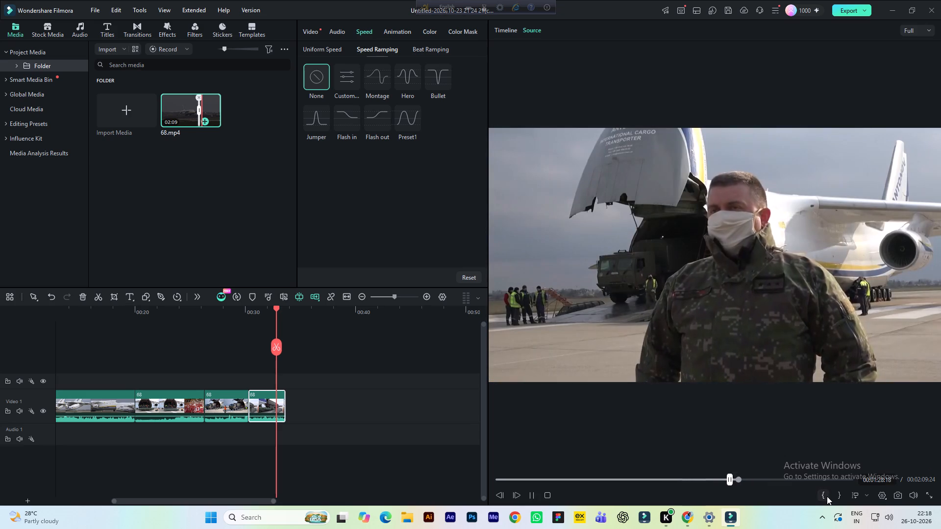
key(space)
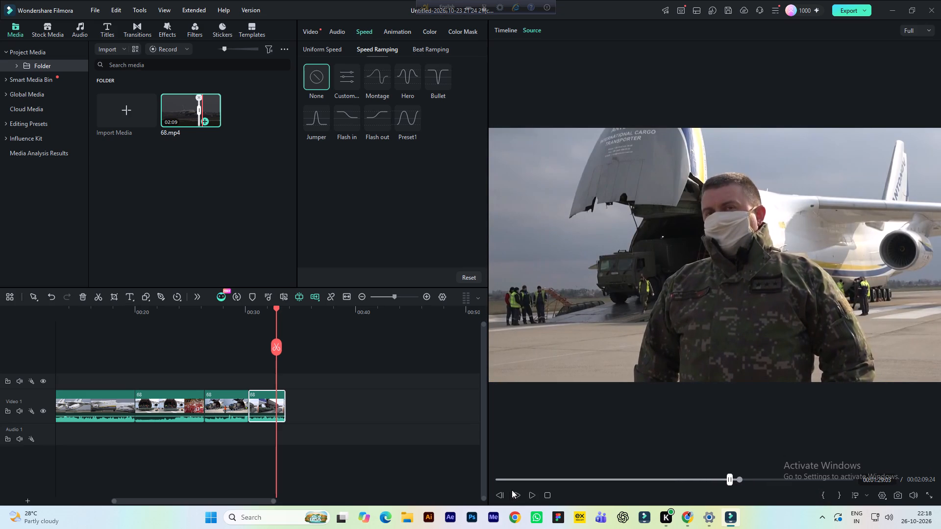
click(740, 478)
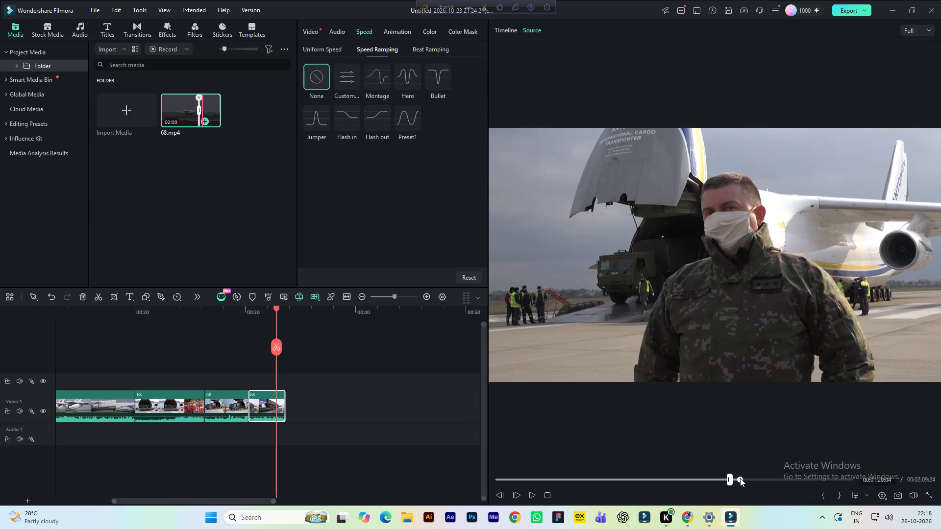
click(740, 478)
click(739, 478)
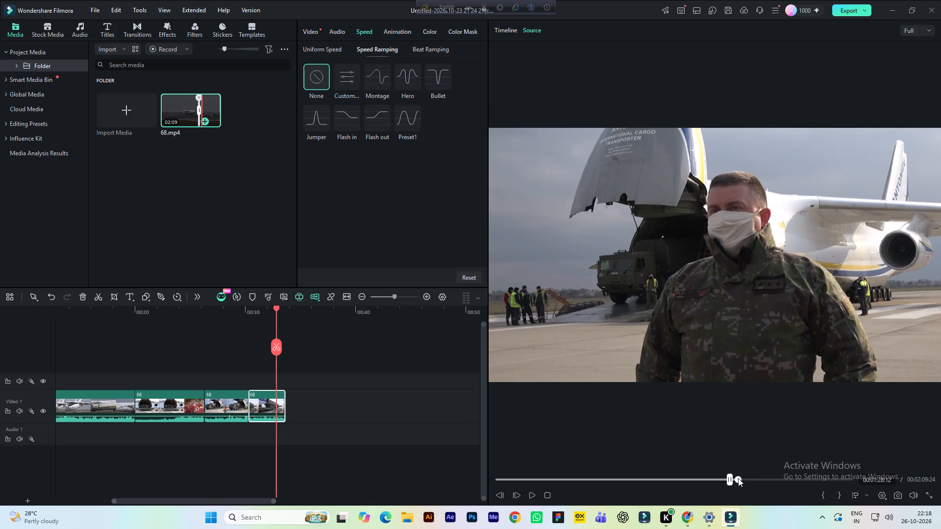
click(738, 478)
click(737, 478)
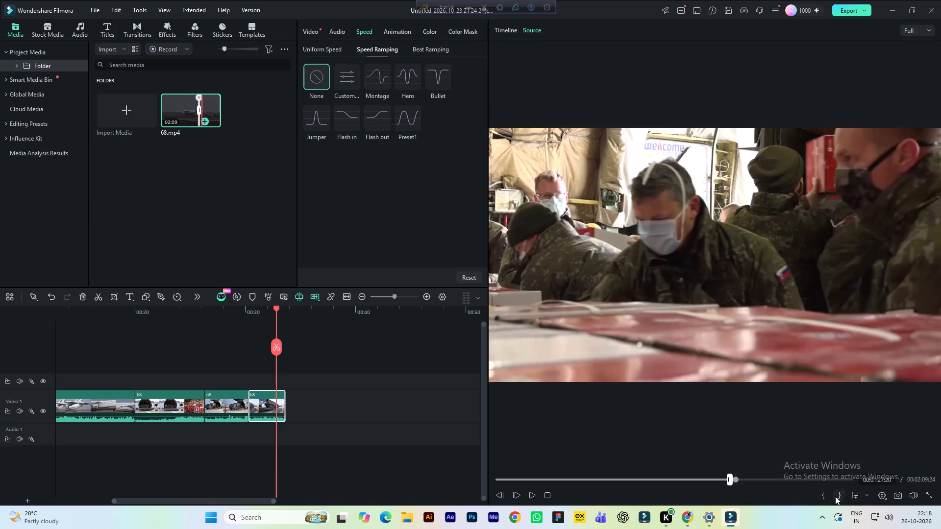
click(839, 493)
Place the marked soldiers-with-boxes range after the ramp truck clip on Video 1, keeping the 1920x1080 25fps project settings.
drag(681, 329, 642, 342)
drag(416, 404, 355, 409)
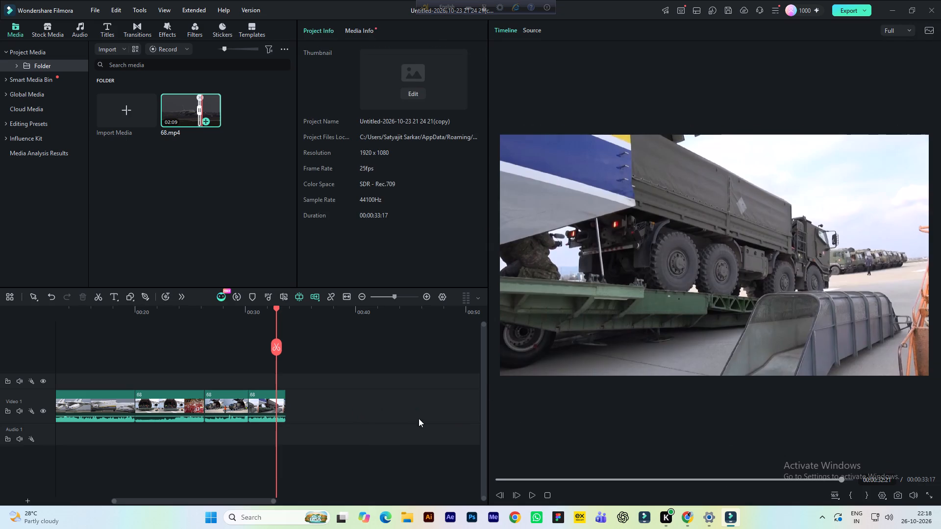
click(531, 34)
click(532, 33)
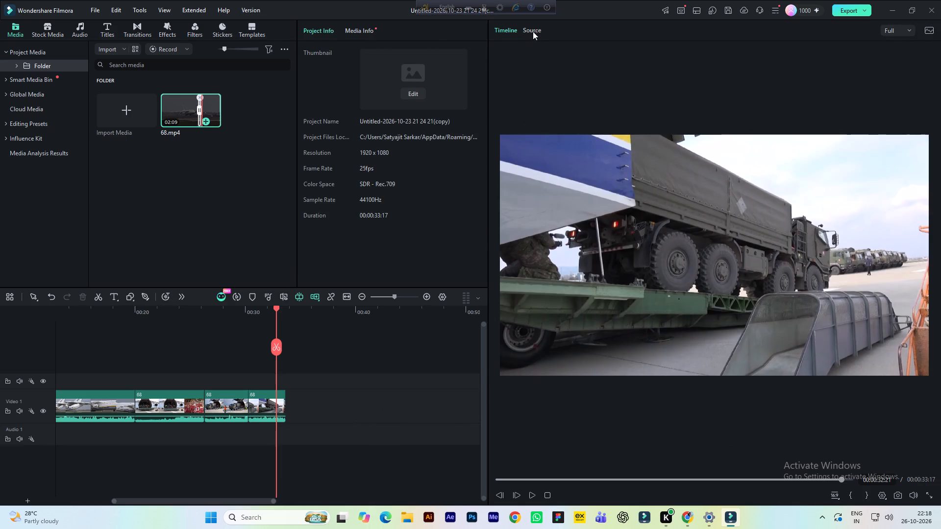
click(533, 29)
drag(728, 288, 330, 410)
key(space)
double_click(545, 281)
Play the timeline from about 32 s to its end to review the soldiers-with-boxes clip.
key(space)
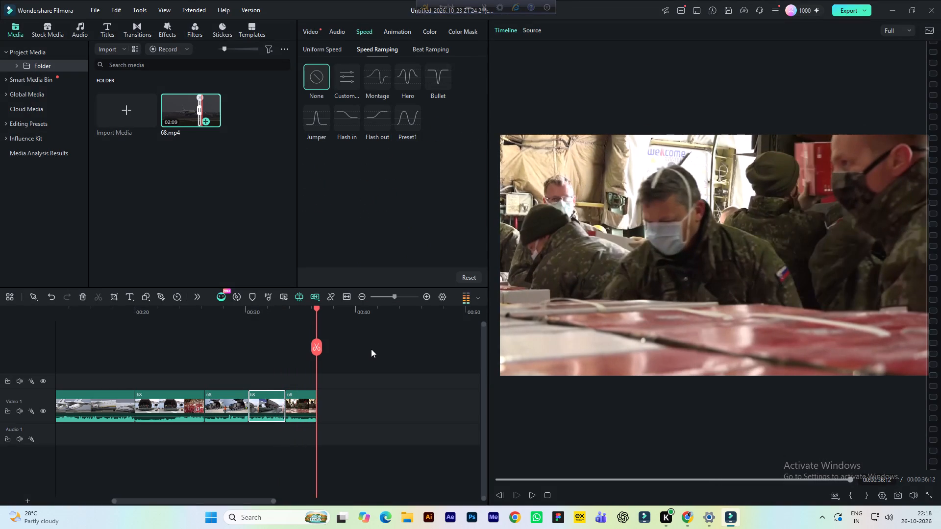
Look through 68.mp4 from about 1:27 to 1:48 for further usable footage.
click(536, 32)
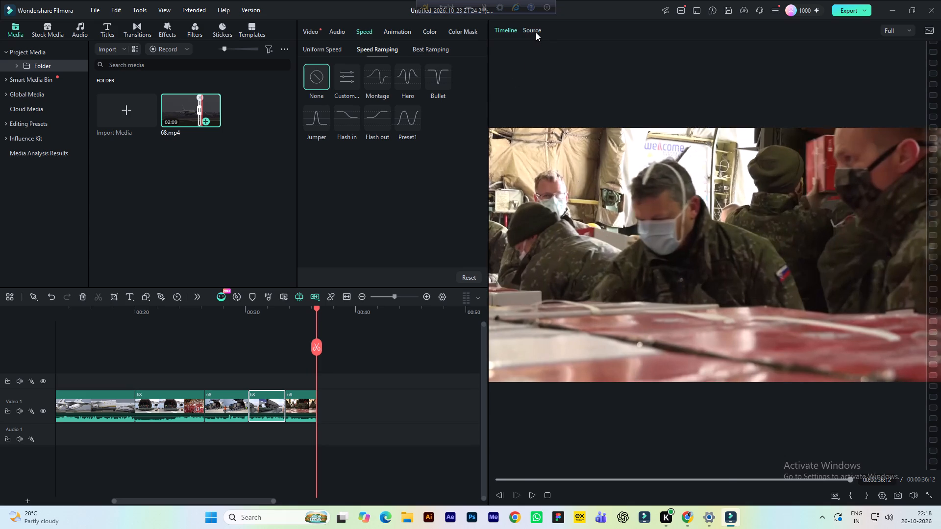
key(space)
click(745, 477)
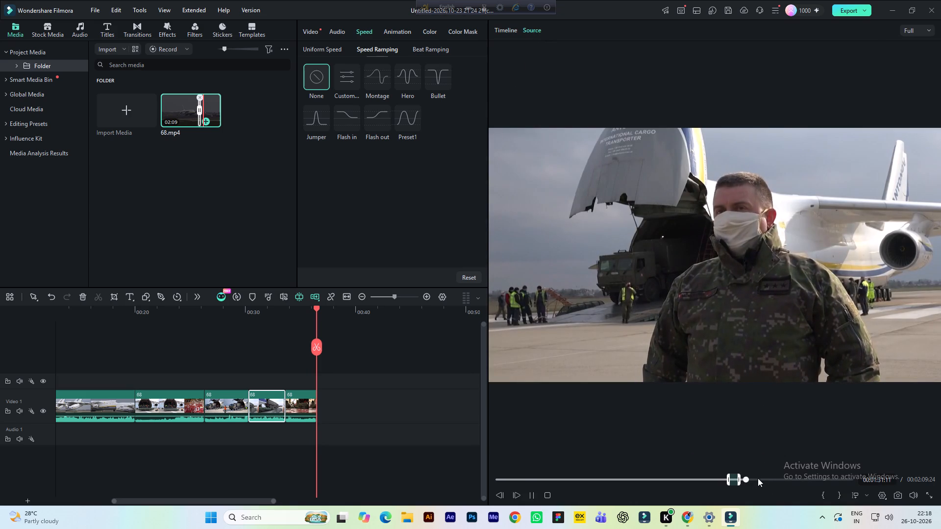
click(758, 478)
click(773, 478)
click(785, 479)
key(space)
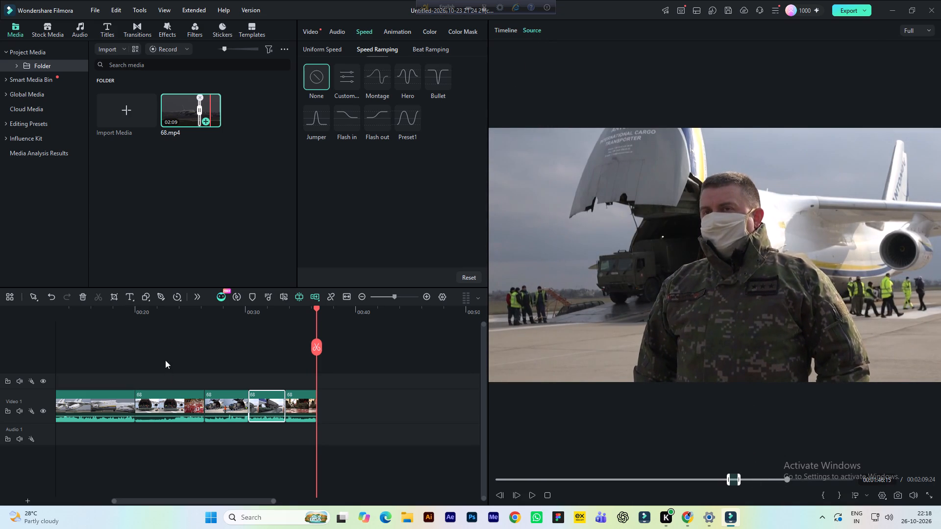
Review the assembled timeline by playing it from the start to about 10 s and checking the frame at about 33 s.
click(191, 309)
drag(188, 306, 131, 336)
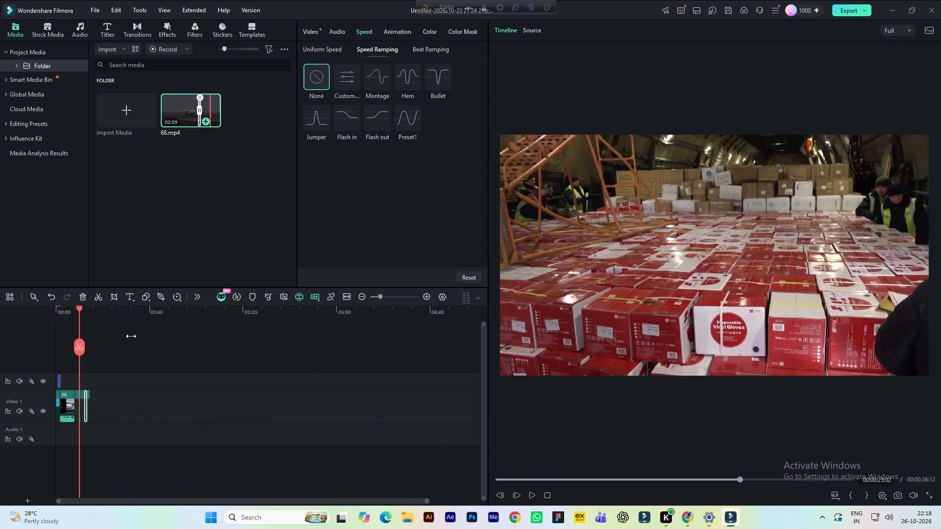
drag(131, 336, 192, 339)
click(172, 335)
drag(156, 499, 93, 493)
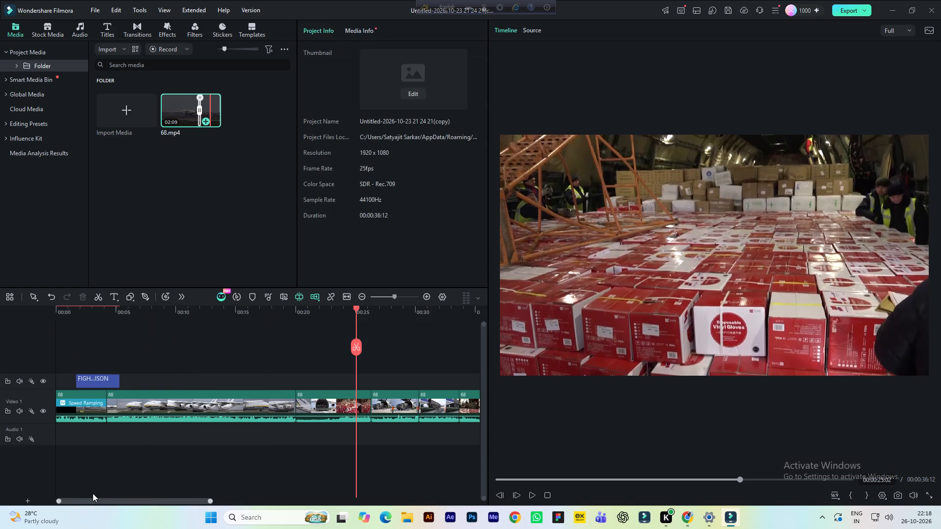
drag(93, 493, 71, 491)
click(137, 313)
drag(132, 308, 94, 318)
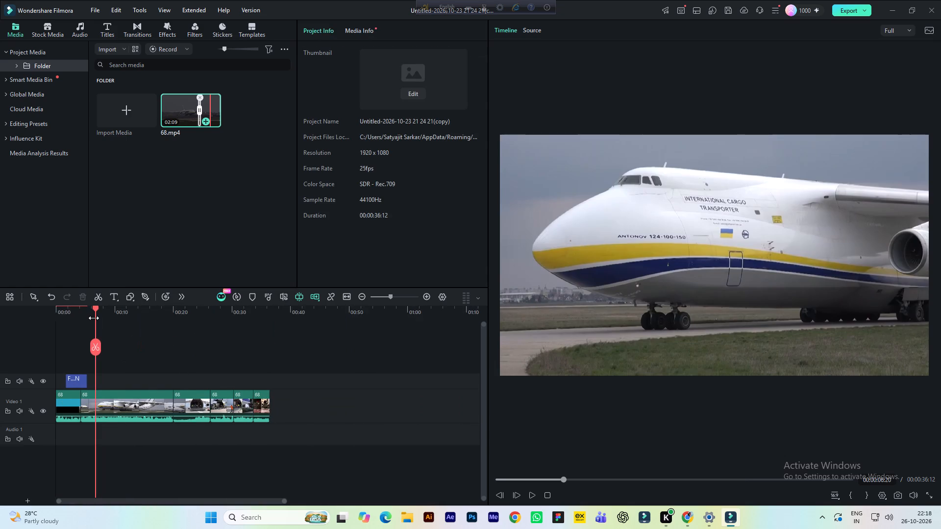
drag(94, 318, 133, 319)
drag(138, 308, 38, 332)
key(space)
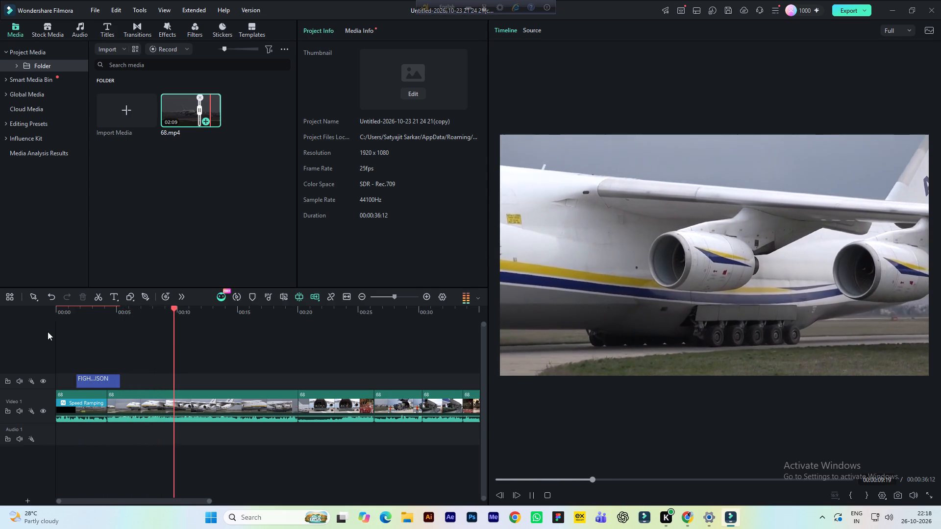
key(space)
drag(186, 502, 199, 504)
drag(201, 504, 245, 505)
click(310, 472)
click(300, 315)
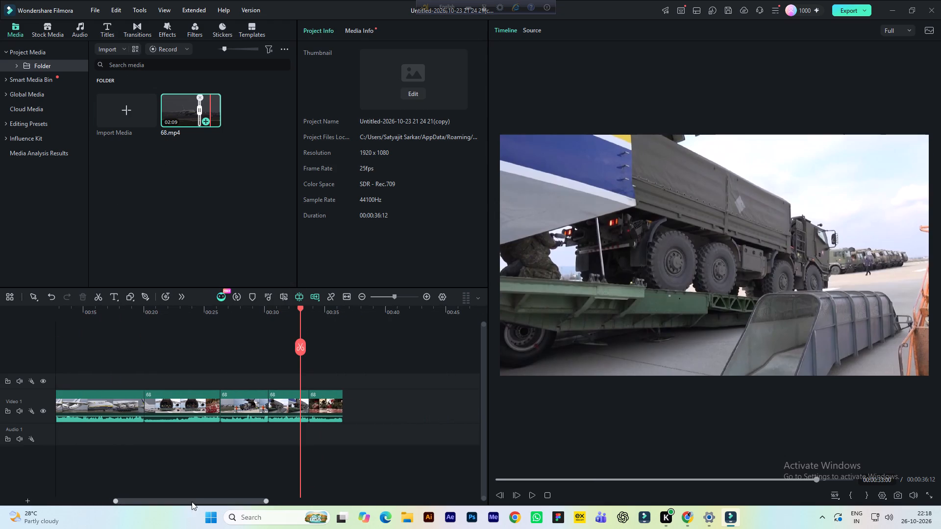
Set the brightness of the first, speed-ramped clip on Video 1 to -22, previewing it at about 1 s.
drag(194, 499, 107, 495)
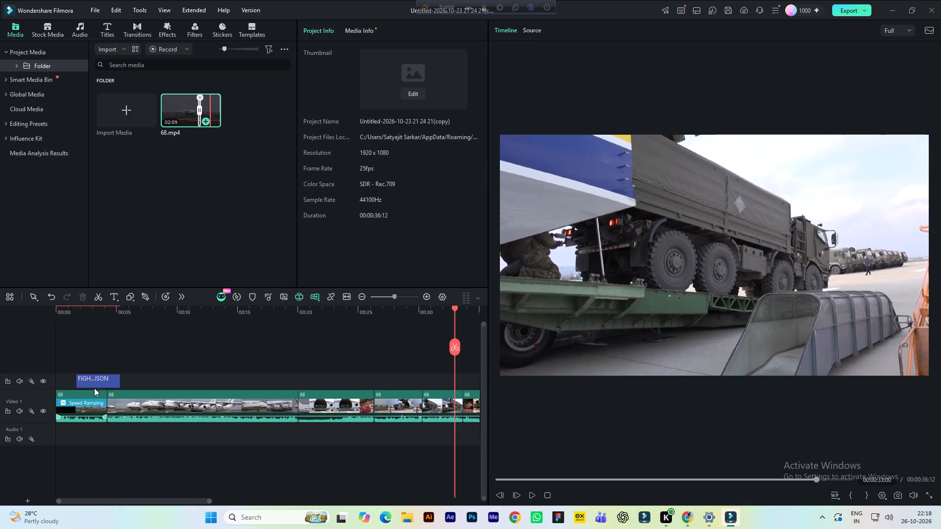
click(71, 314)
click(83, 402)
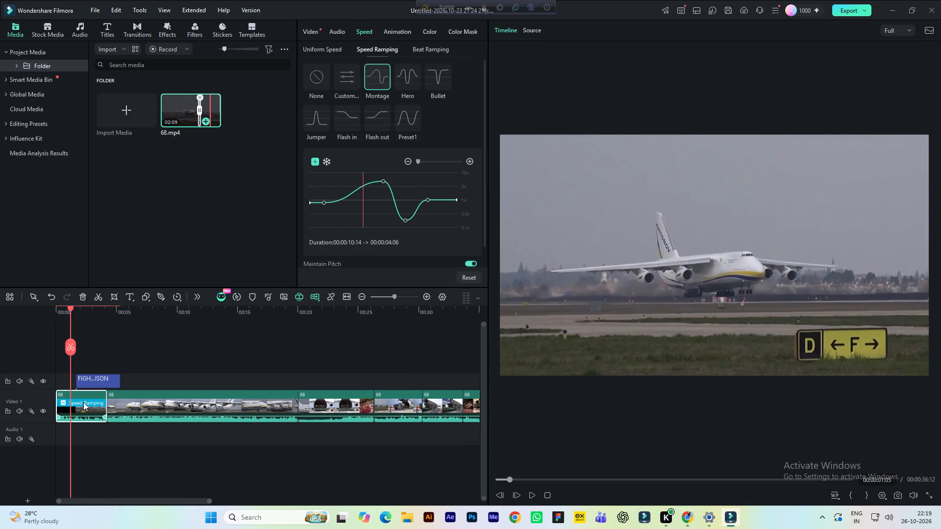
click(426, 30)
scroll(455, 134, down, 3)
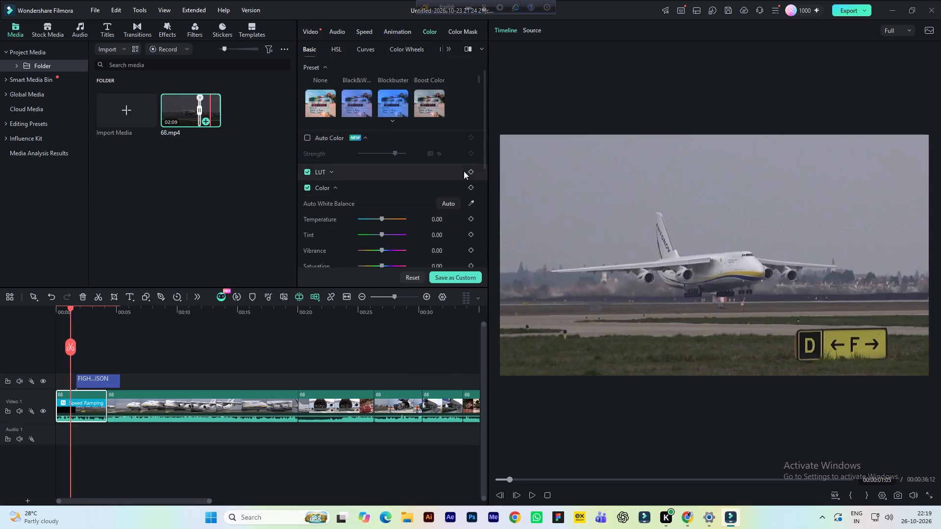
scroll(464, 171, down, 4)
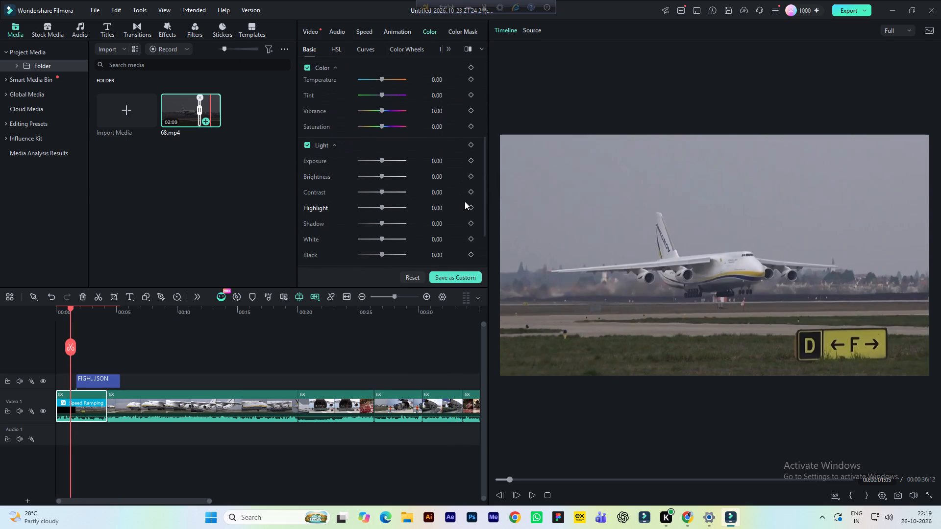
click(441, 177)
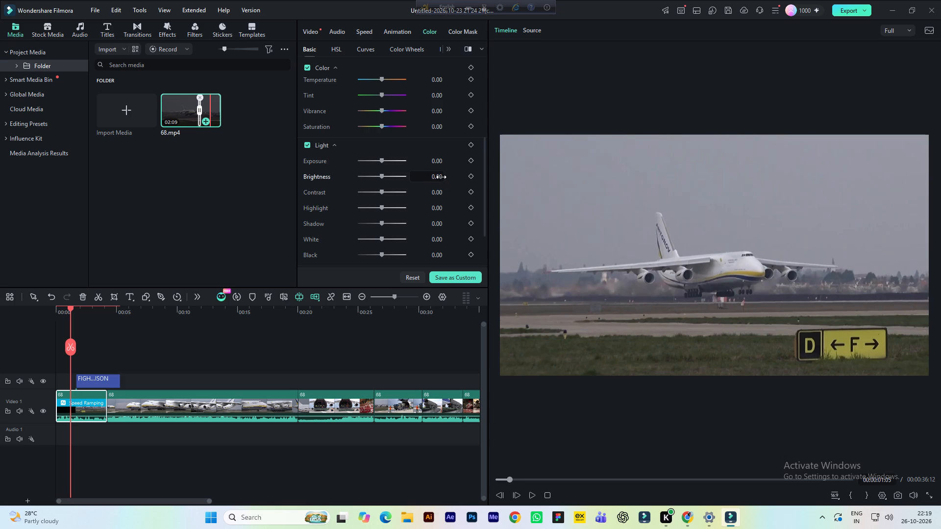
click(441, 177)
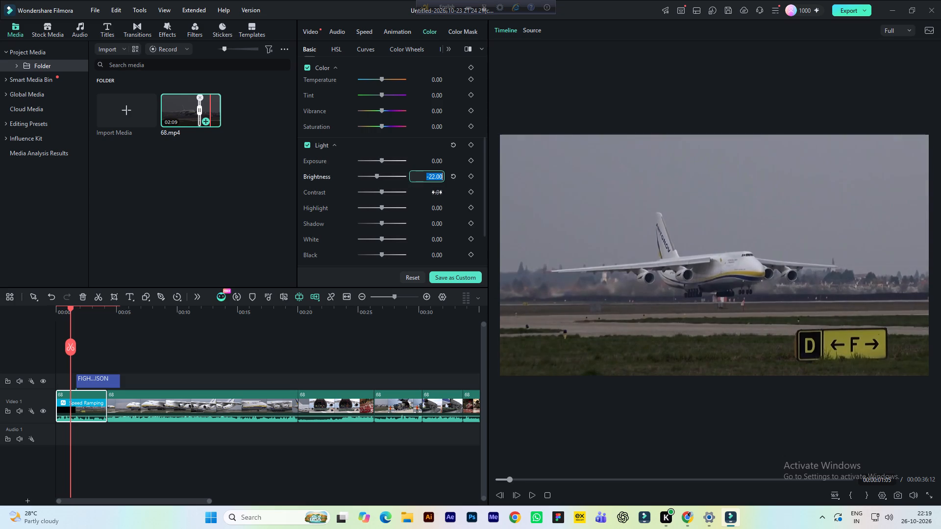
Set the first, speed-ramped clip's contrast to 26, highlight to 61 and shadow to 16.
click(435, 196)
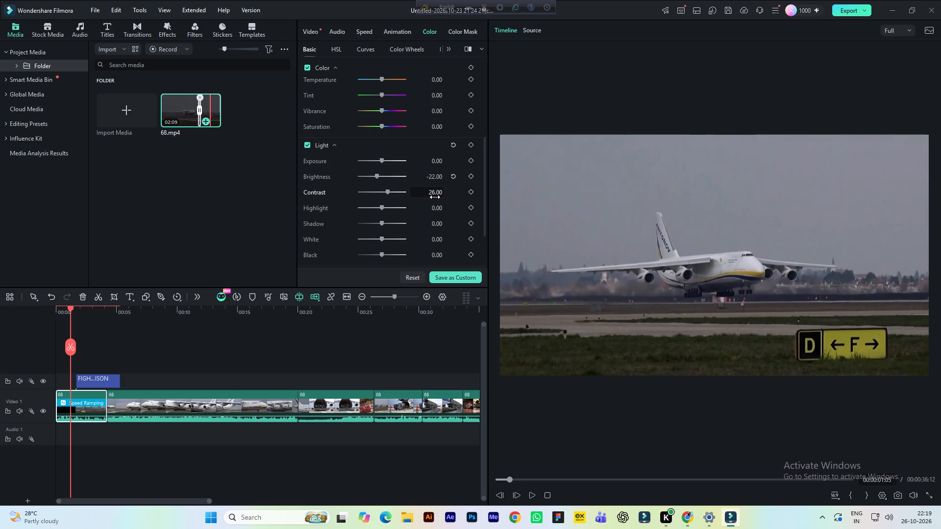
click(430, 208)
drag(434, 208, 485, 219)
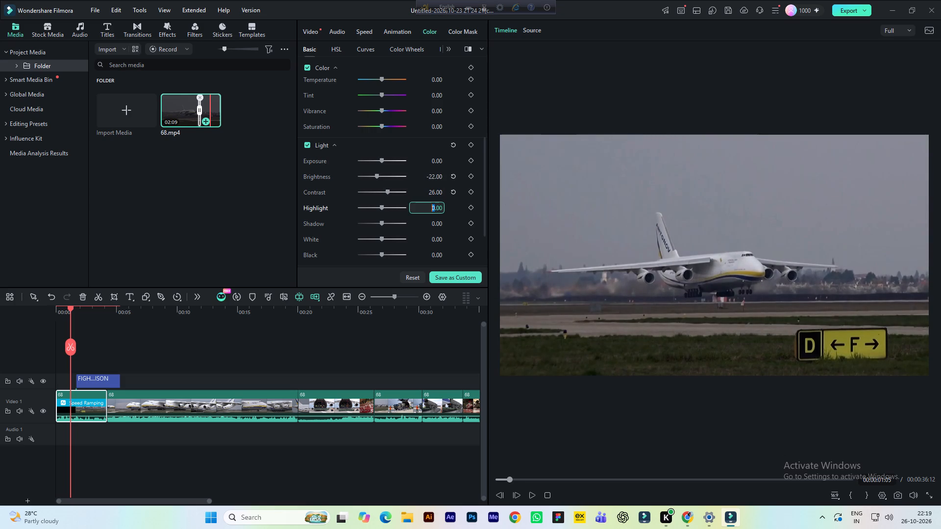
drag(485, 219, 484, 219)
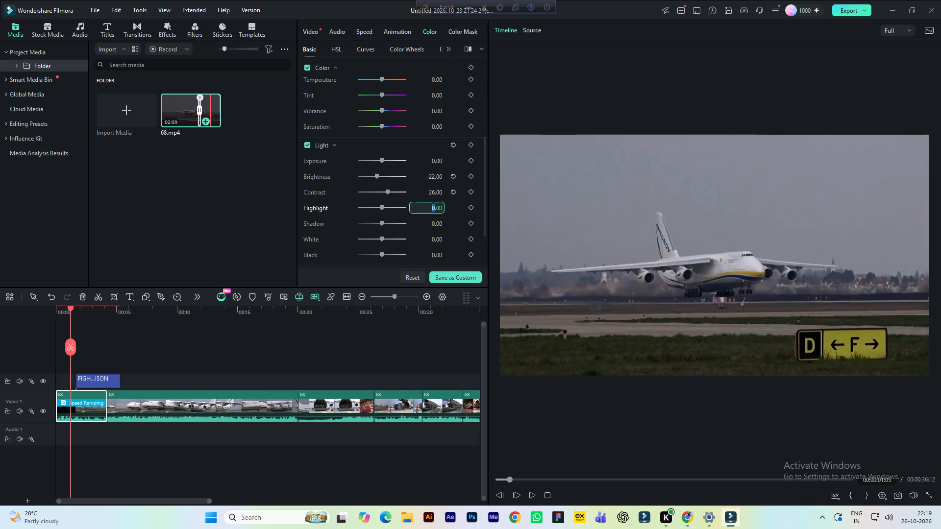
click(430, 204)
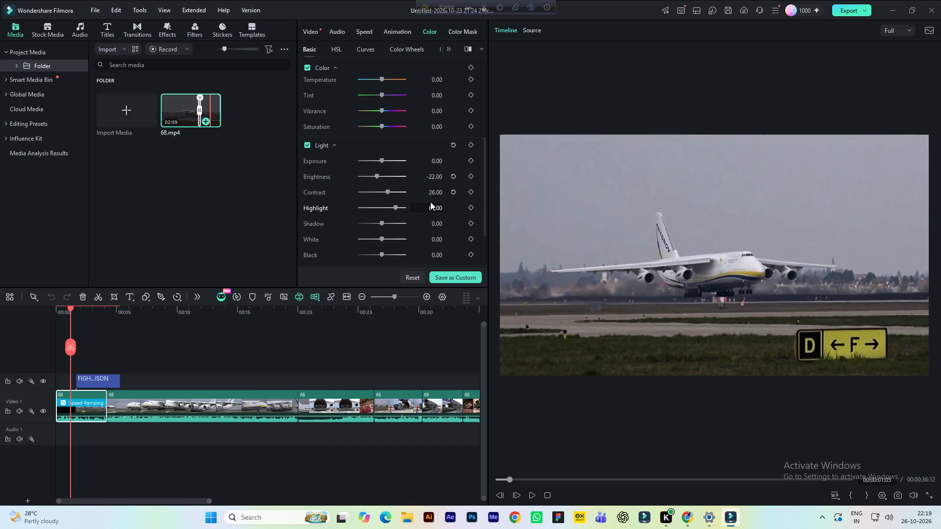
click(436, 227)
Set the first clip's saturation to 45 and vibrance to 52, and preview the correction from about 1 s to 5 s.
click(432, 128)
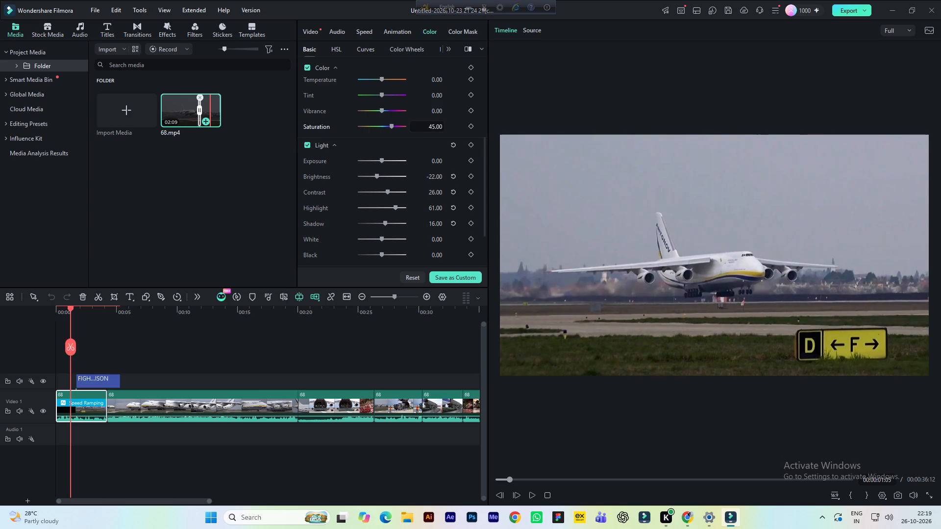
click(431, 112)
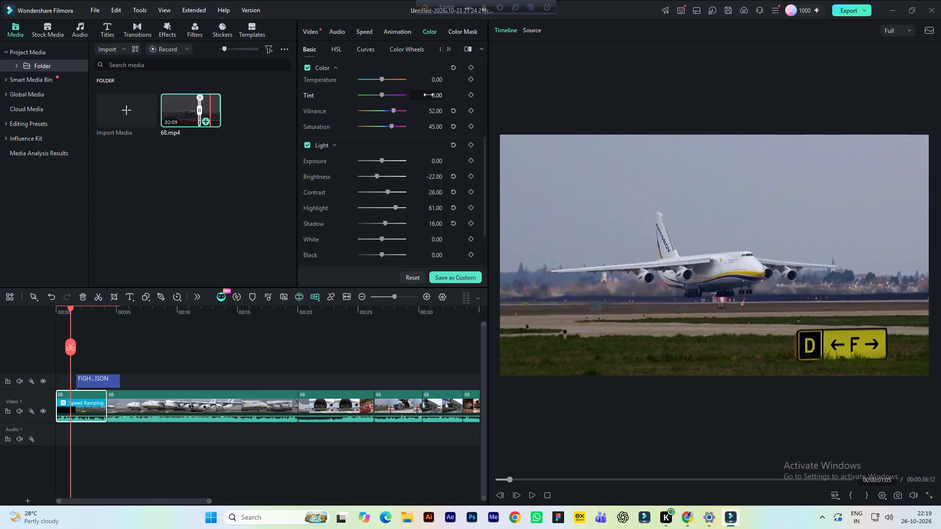
click(430, 95)
key(space)
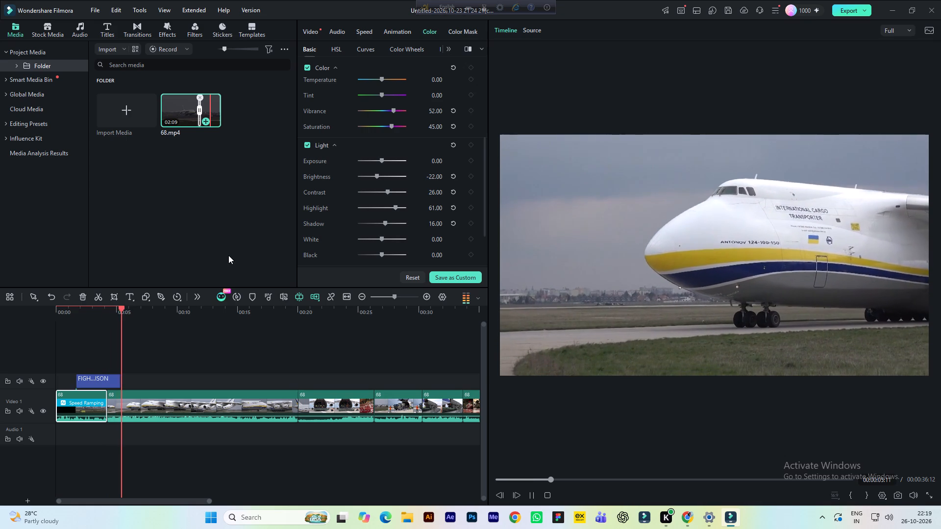
key(space)
Replace the title's FIGHTER text layer with MRIYA.
click(104, 308)
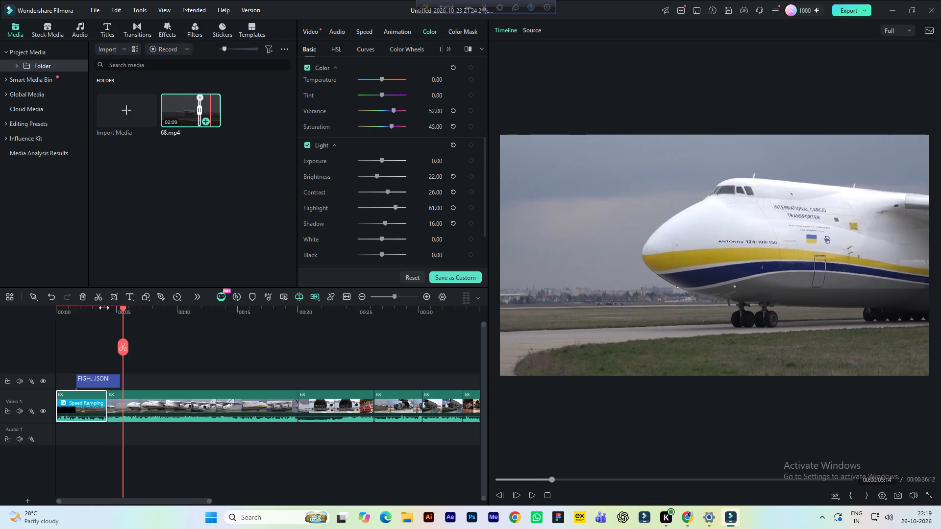
click(92, 379)
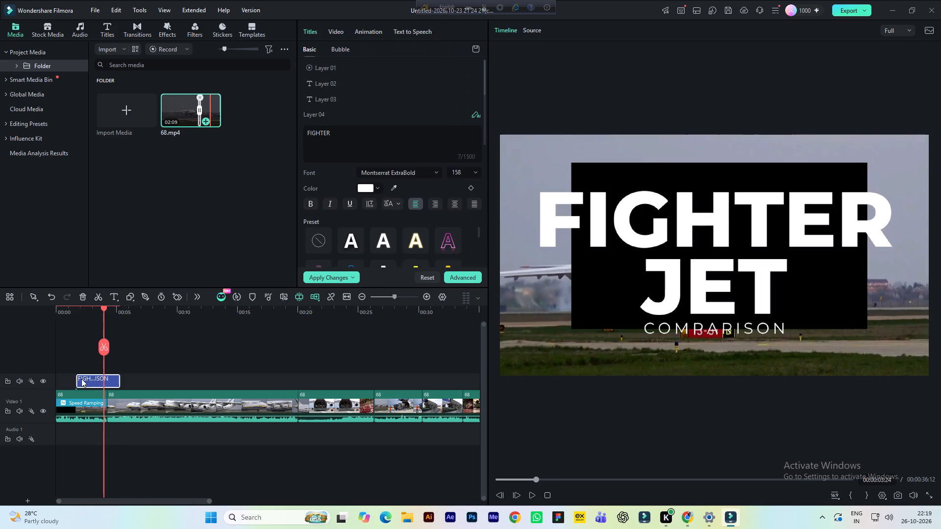
key(space)
key(space)
click(99, 378)
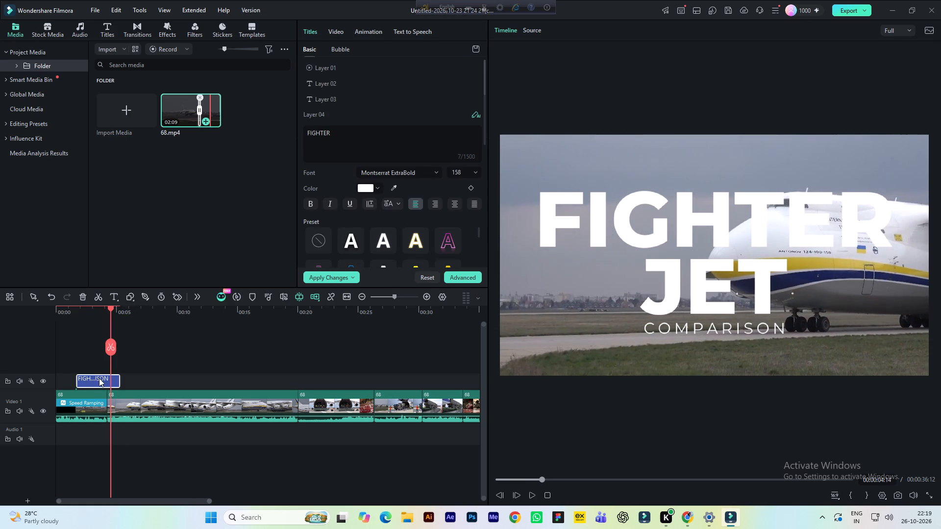
click(97, 311)
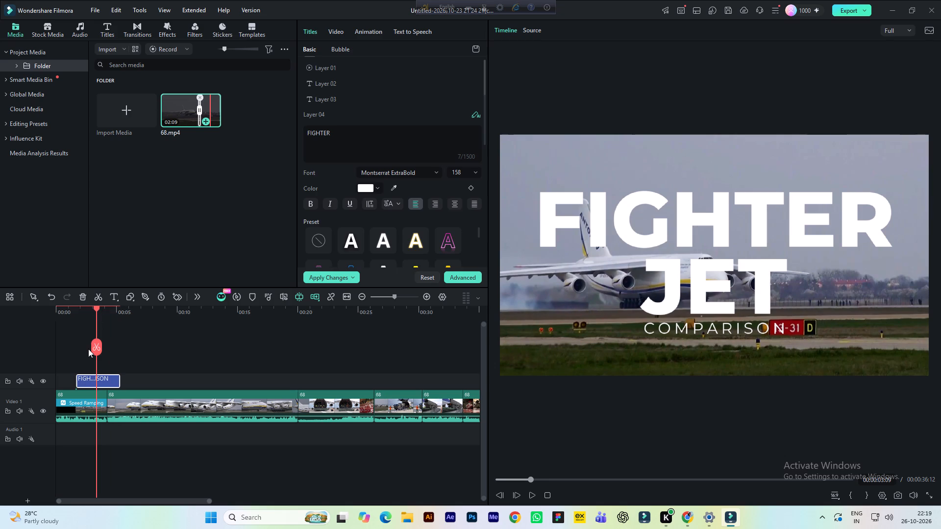
click(347, 99)
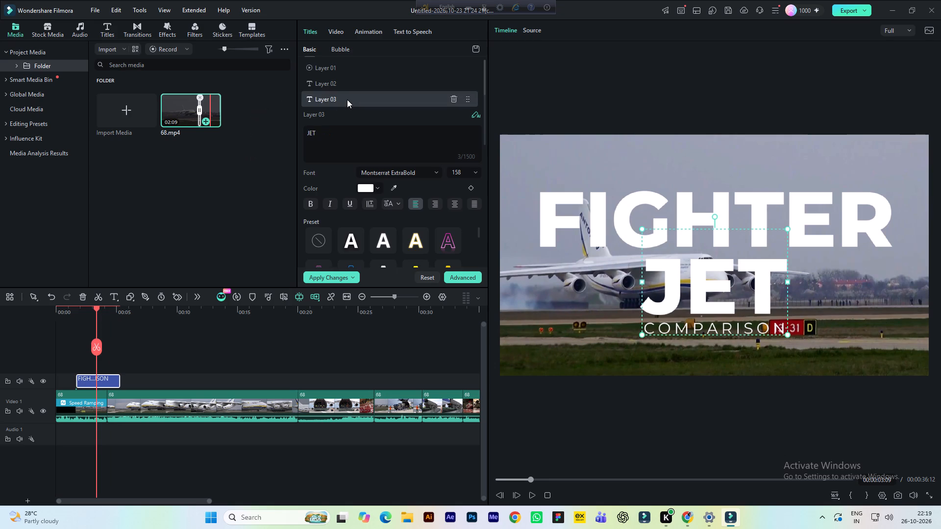
click(340, 85)
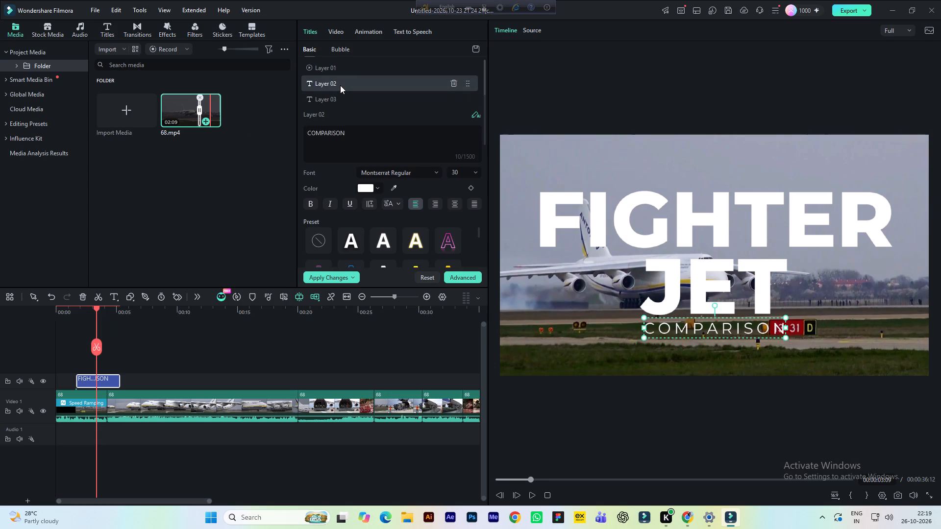
click(340, 99)
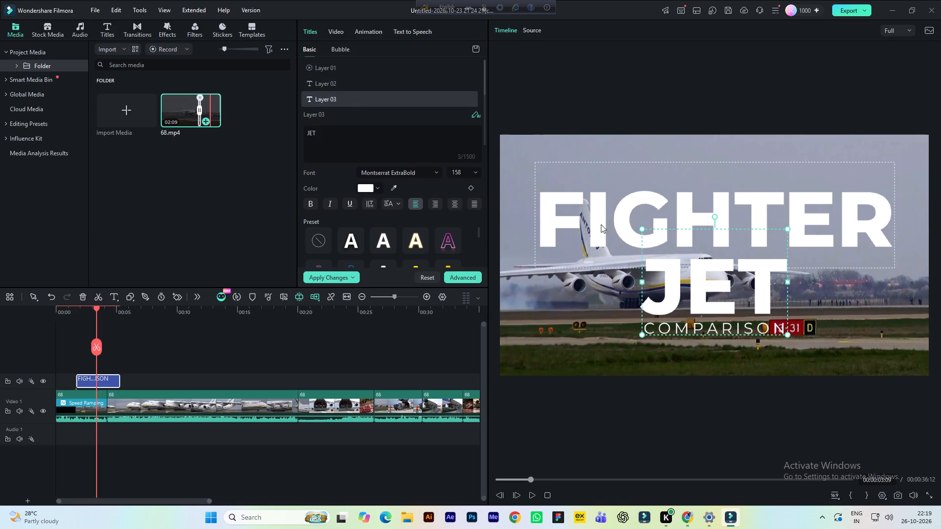
click(594, 223)
drag(336, 134, 301, 137)
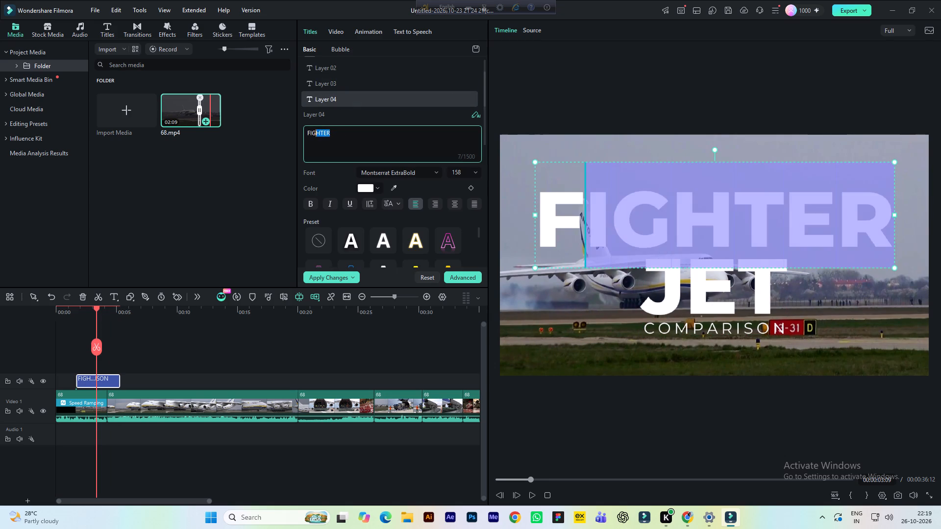
drag(301, 137, 300, 137)
drag(333, 130, 319, 134)
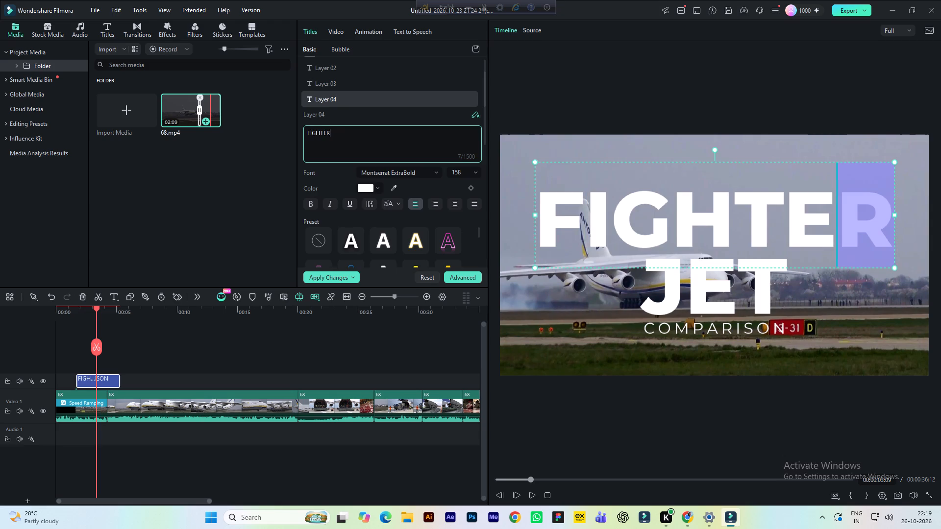
drag(319, 134, 296, 129)
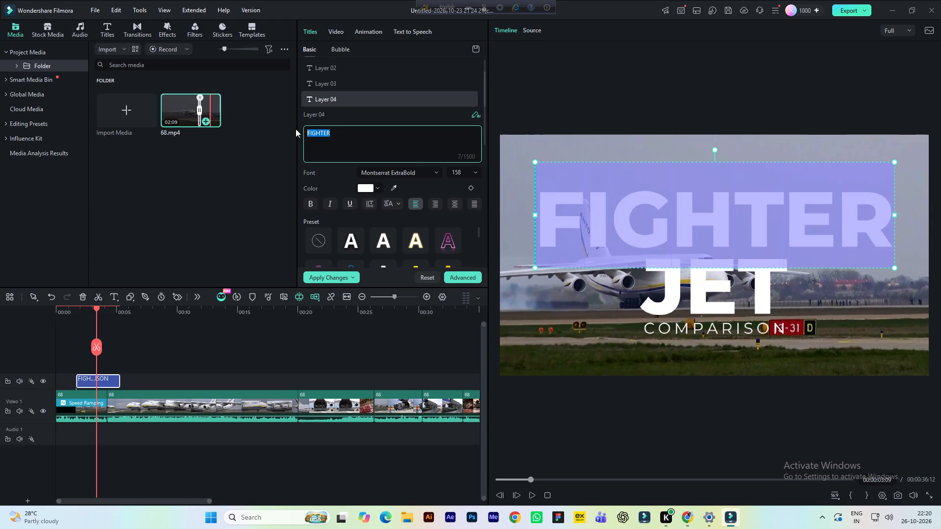
key(m)
text(RIYA)
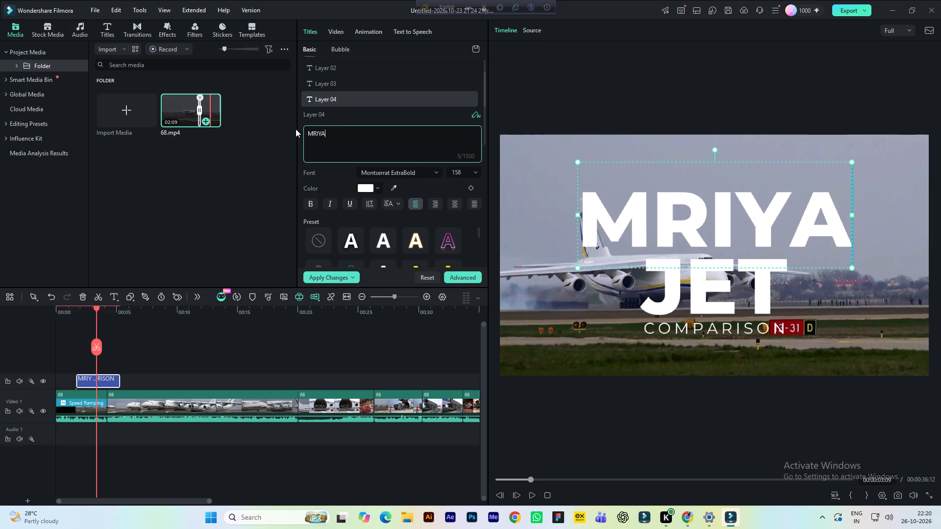
Replace the title's JET text layer with CARGO.
click(329, 83)
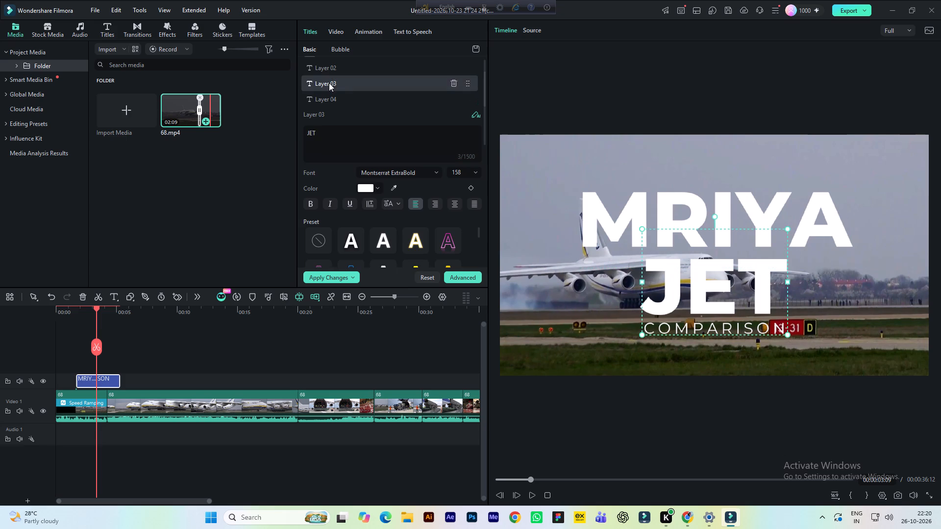
drag(318, 132, 305, 132)
text(CARGO)
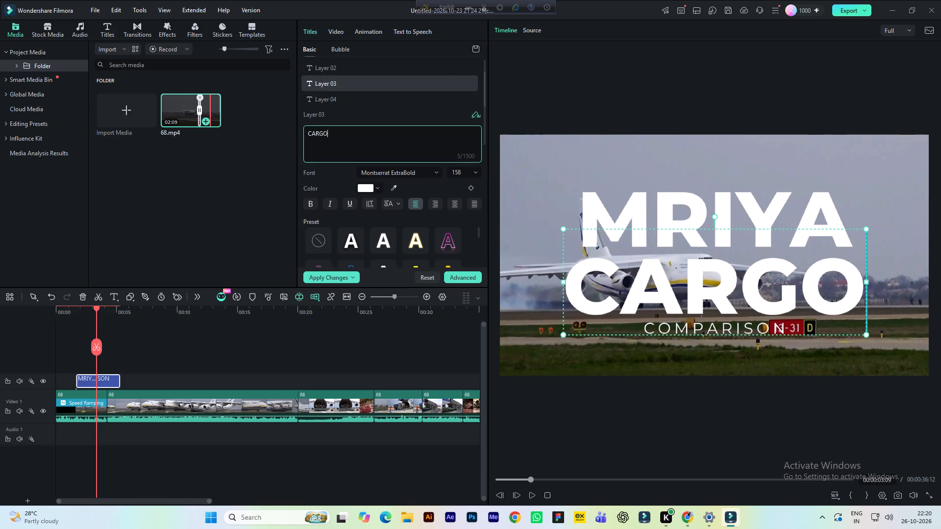
Replace the title's COMPARISON subtitle layer with IN OPERATION.
click(335, 66)
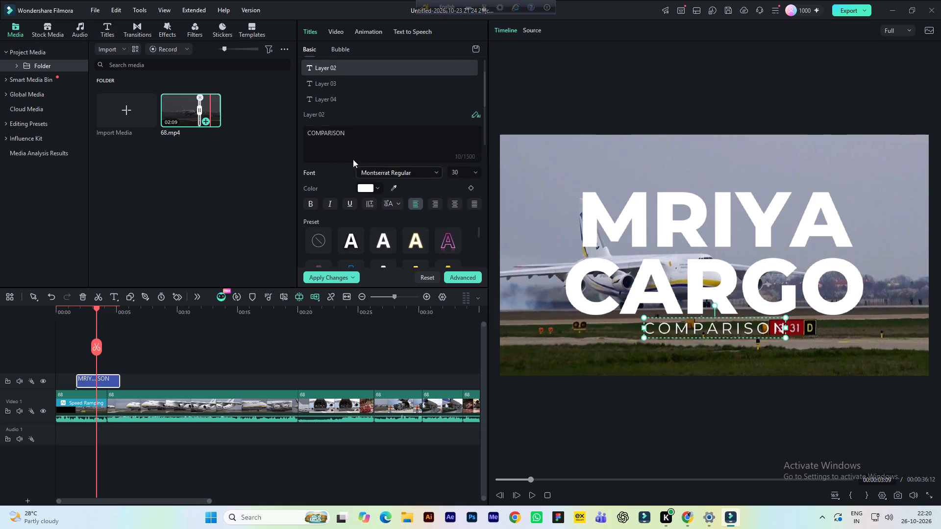
drag(353, 132, 299, 133)
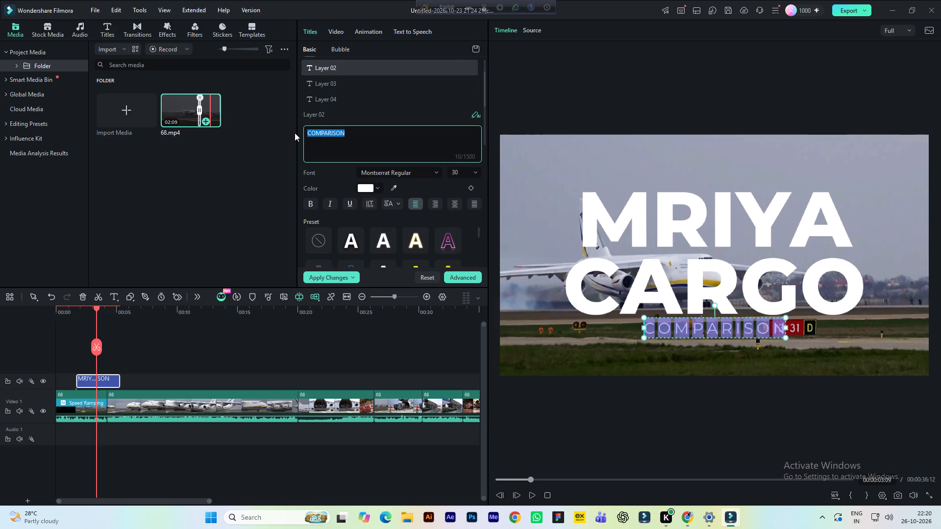
text(ON)
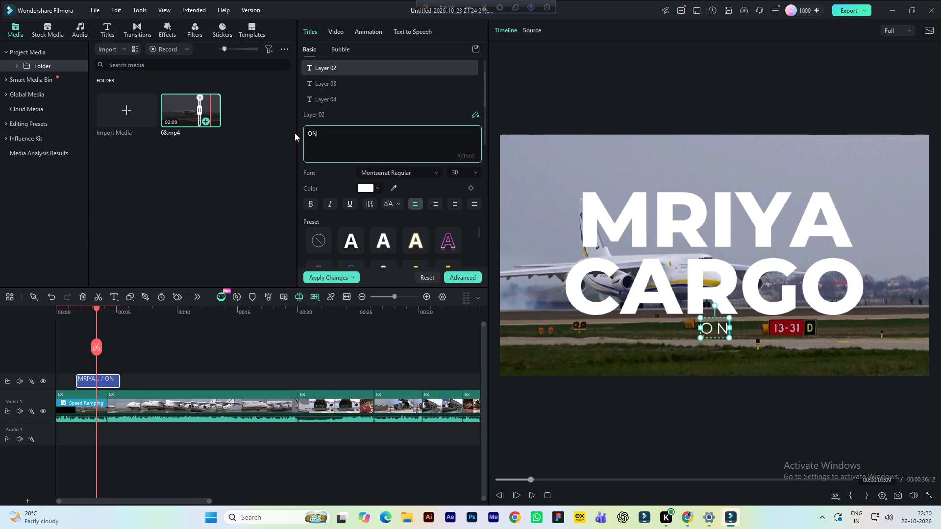
key(BackSpace)
key(BackSpace)
text(IN)
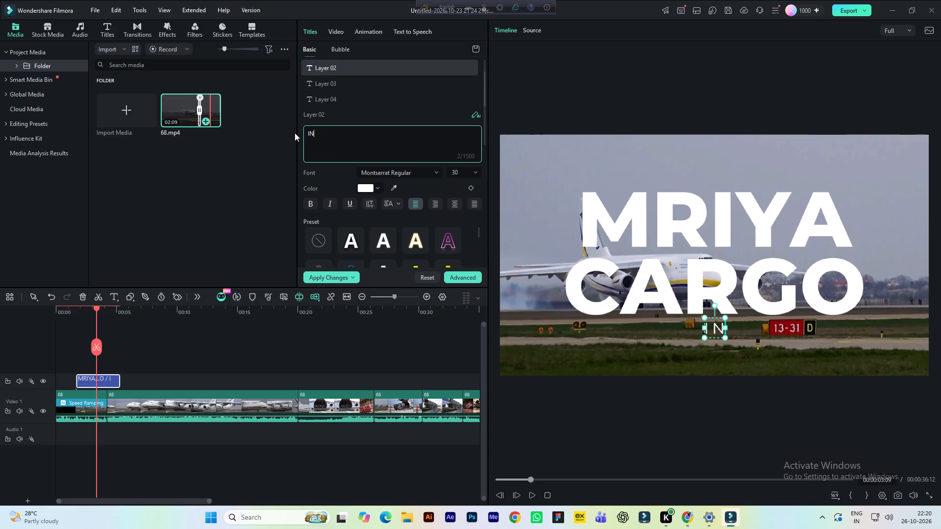
key(space)
text(OPERATION)
click(149, 355)
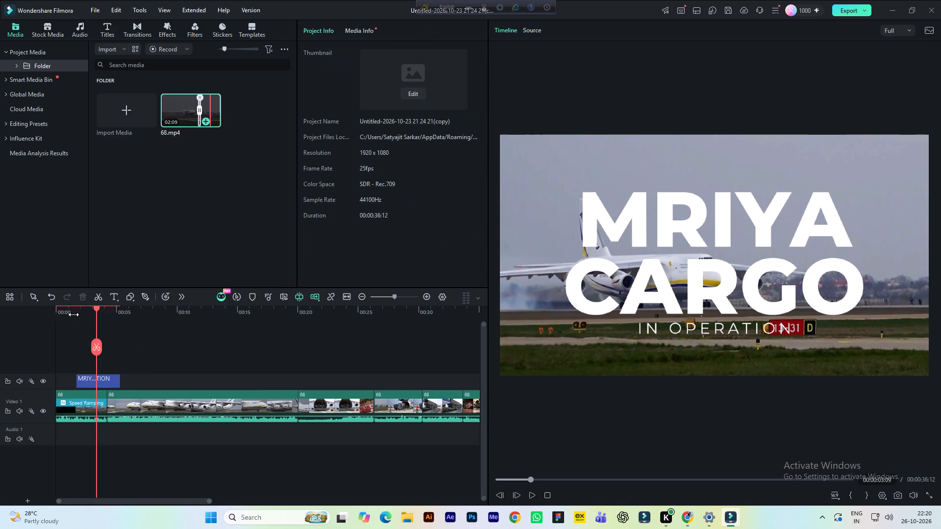
Play the opening of the timeline several times, up to about 5 s, to review the edited title over the first clip.
click(74, 314)
key(space)
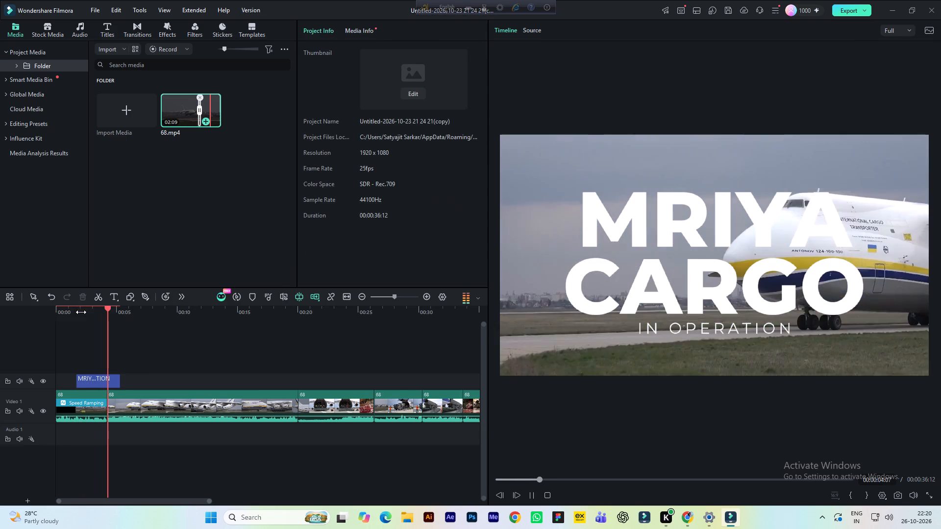
key(space)
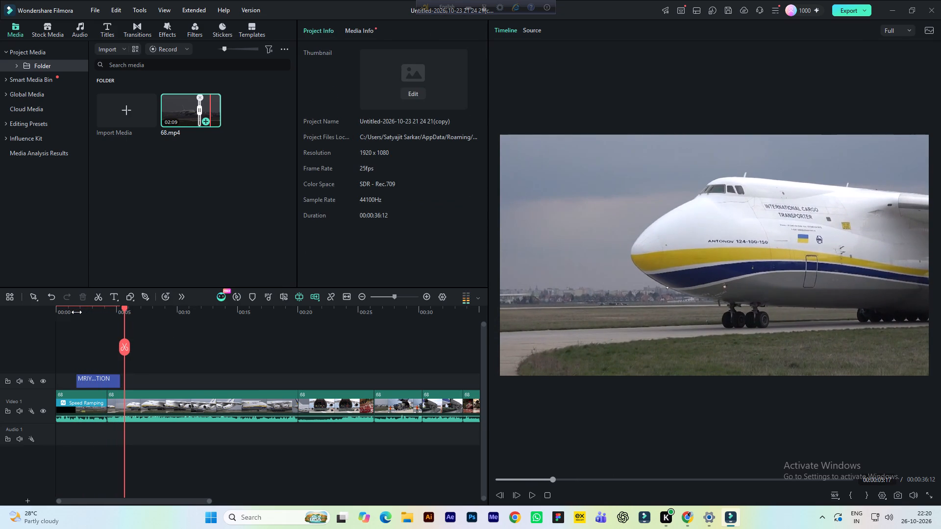
click(58, 311)
key(space)
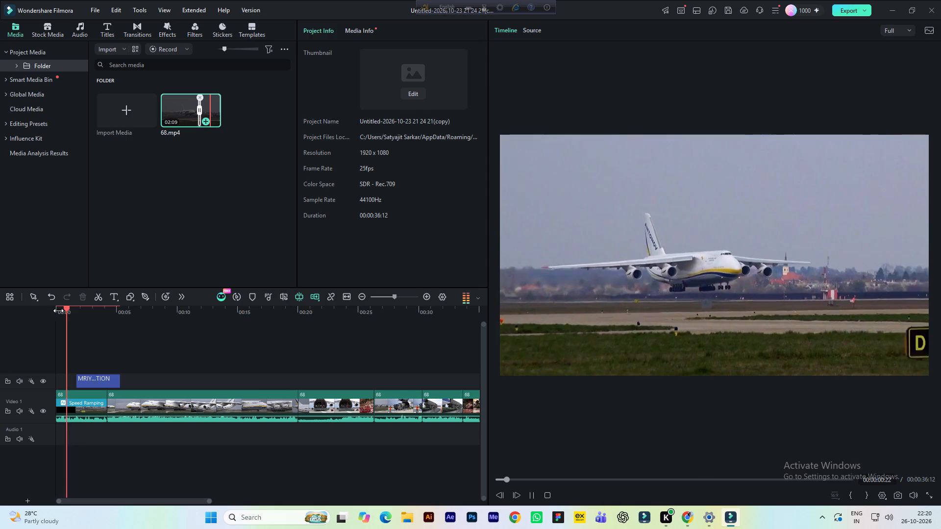
key(space)
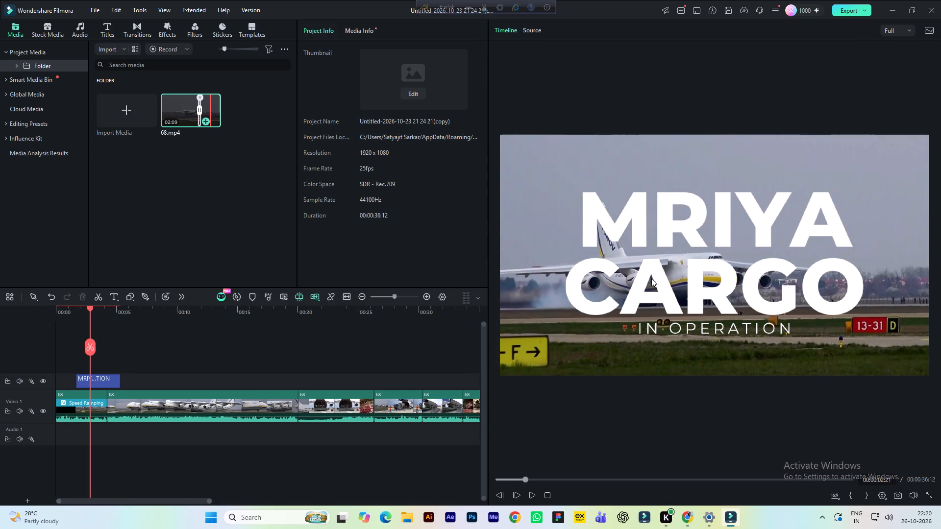
click(64, 313)
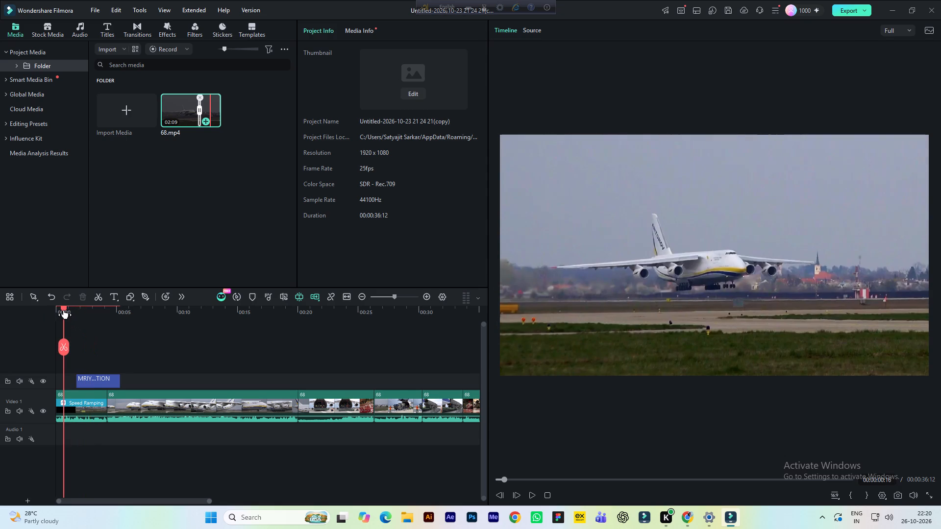
key(space)
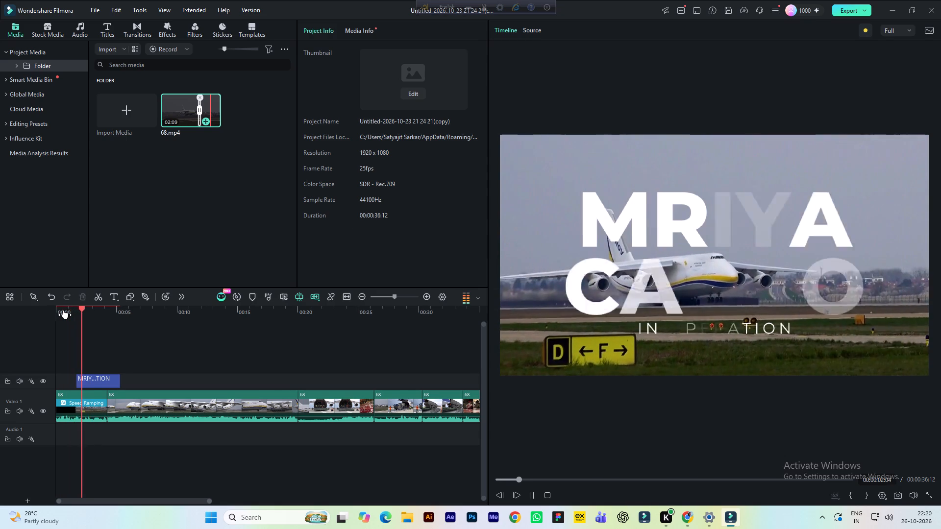
key(space)
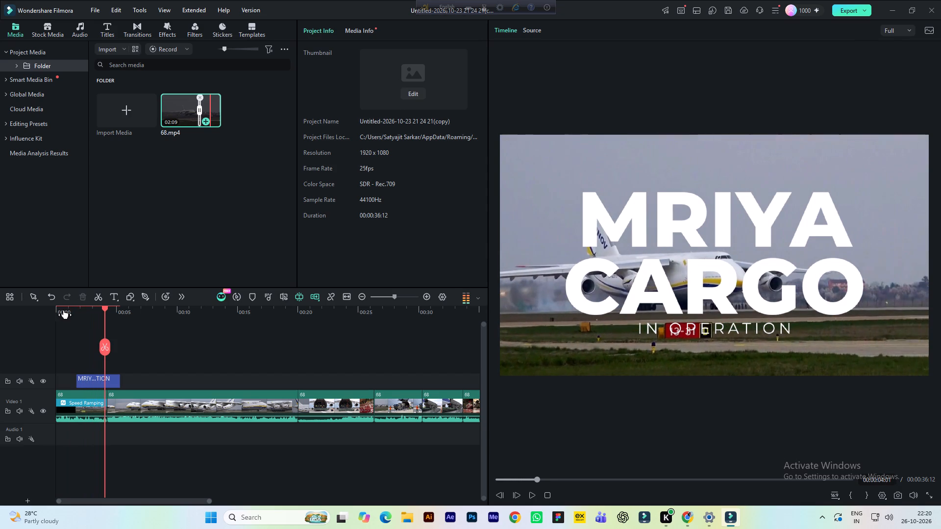
Switch to Chrome, search Google for MRIYA in a new tab and examine the aircraft photos in the image results.
click(684, 519)
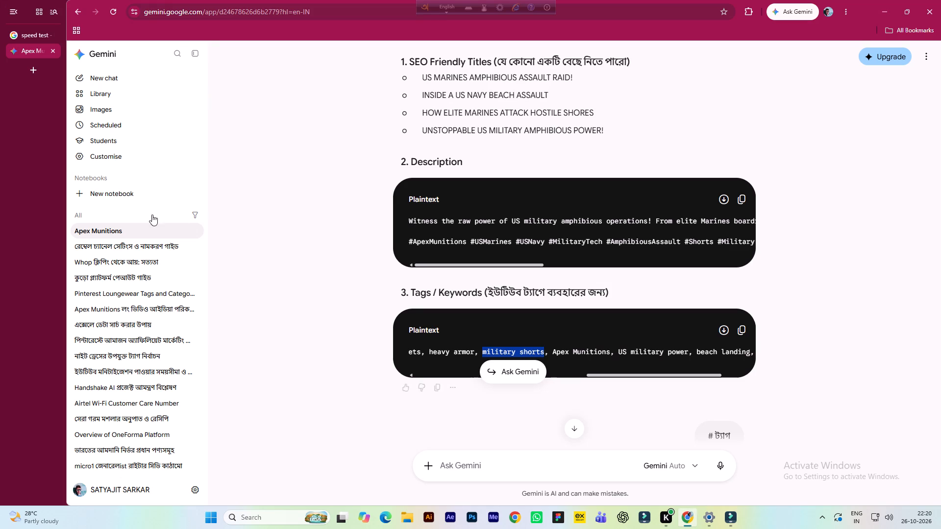
click(34, 72)
click(382, 183)
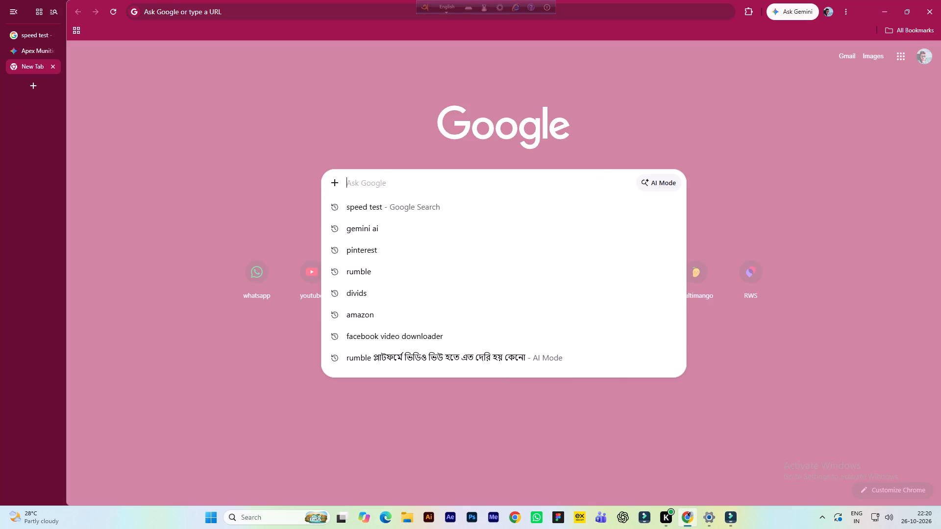
text(MRIYA)
key(Return)
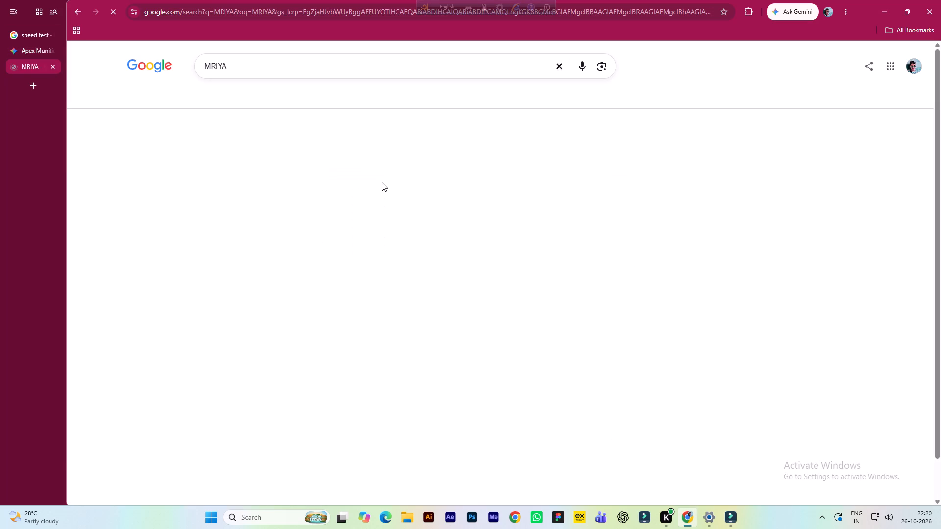
click(272, 97)
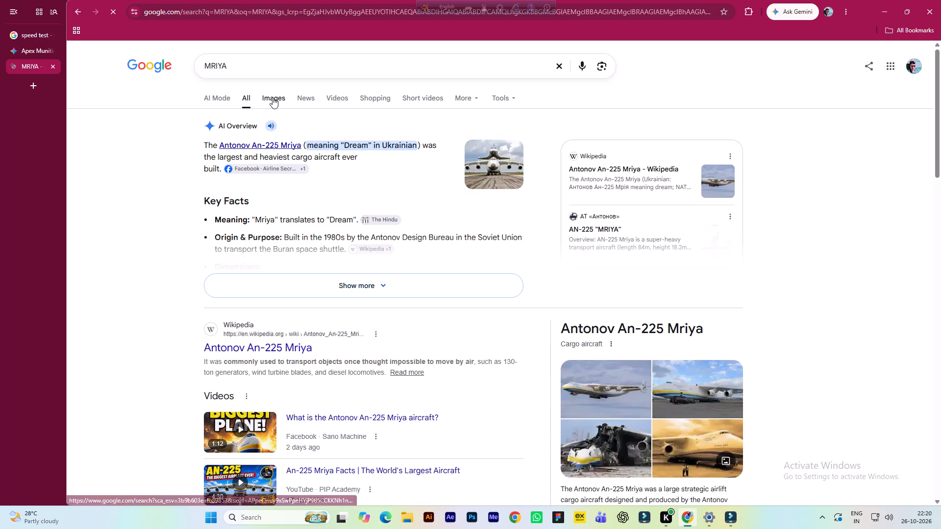
click(272, 196)
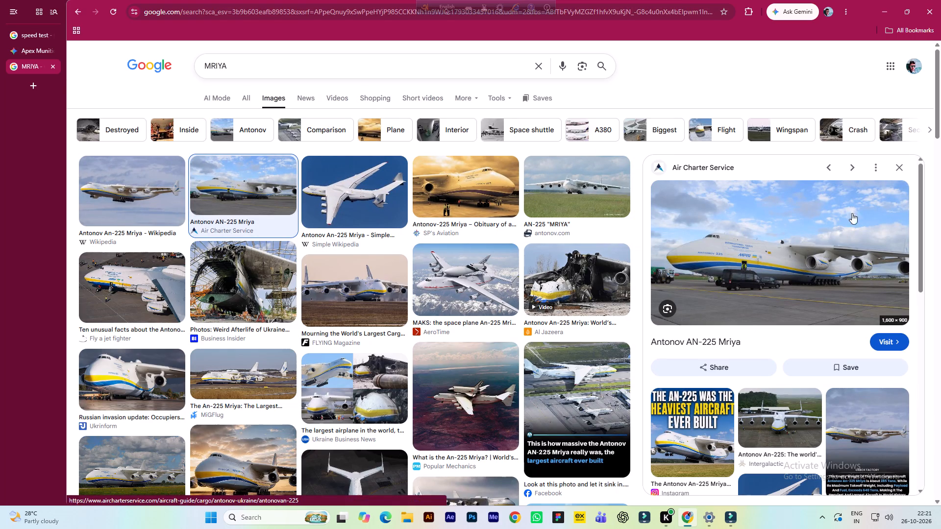
click(894, 164)
scroll(429, 298, down, 3)
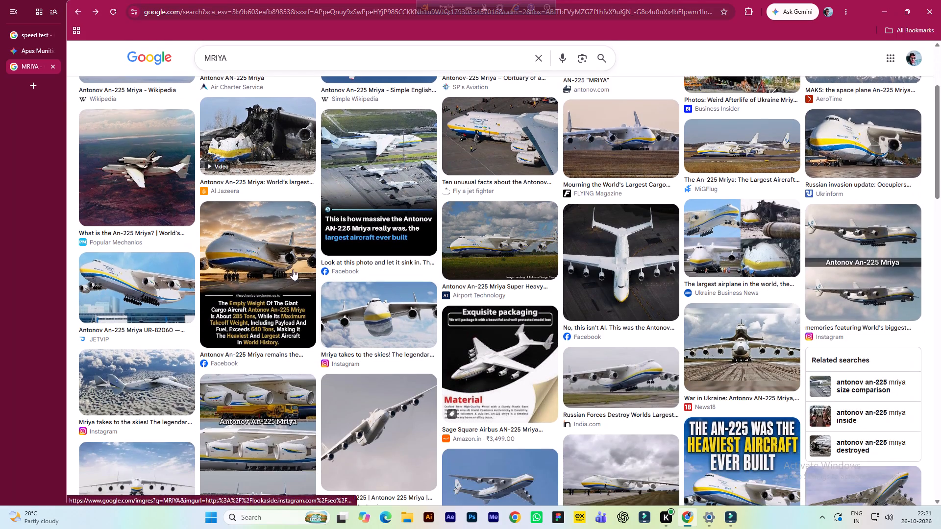
click(247, 253)
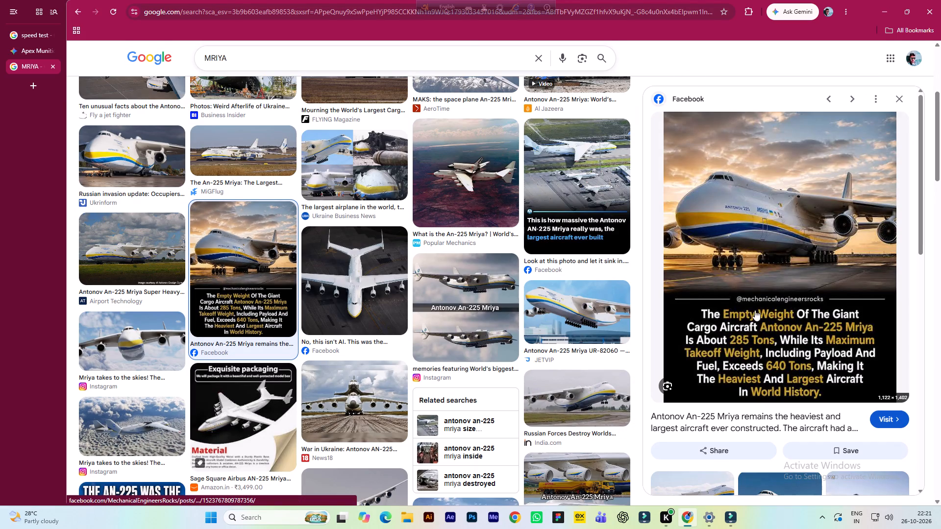
click(899, 93)
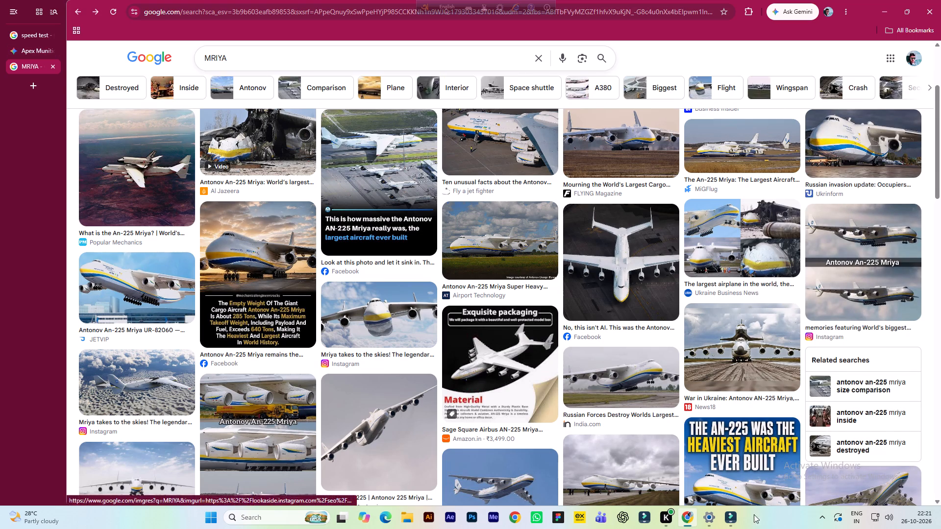
Return to Filmora and review the timeline from about 4 s to 9 s, plus the frame at about 30 s.
click(734, 517)
key(space)
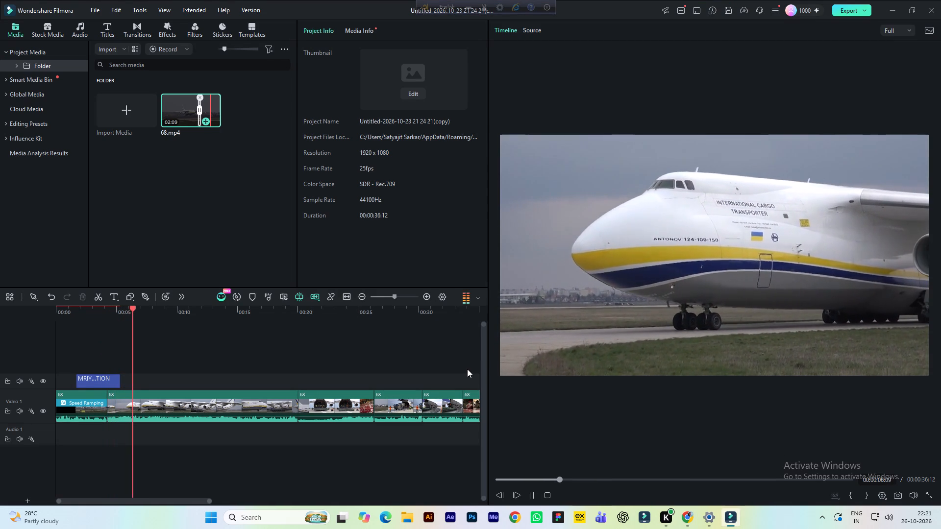
key(space)
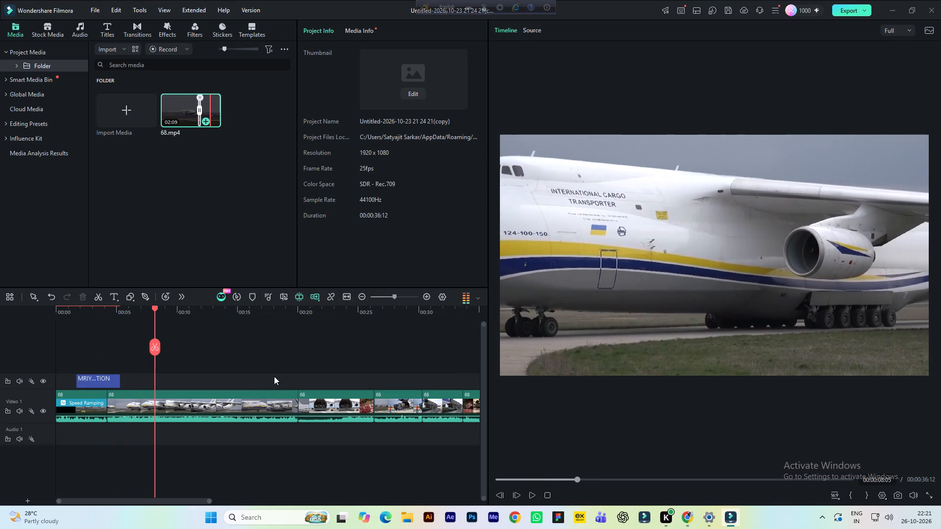
key(space)
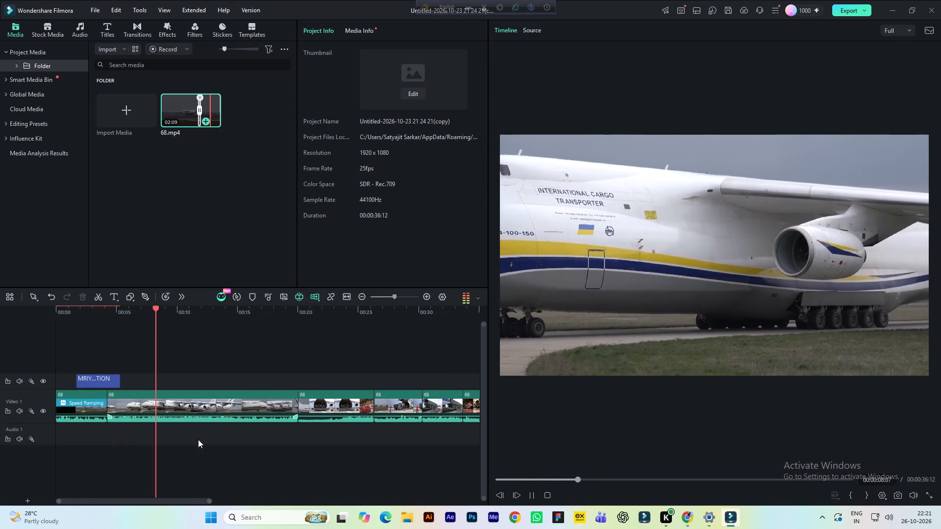
key(space)
drag(162, 499, 208, 502)
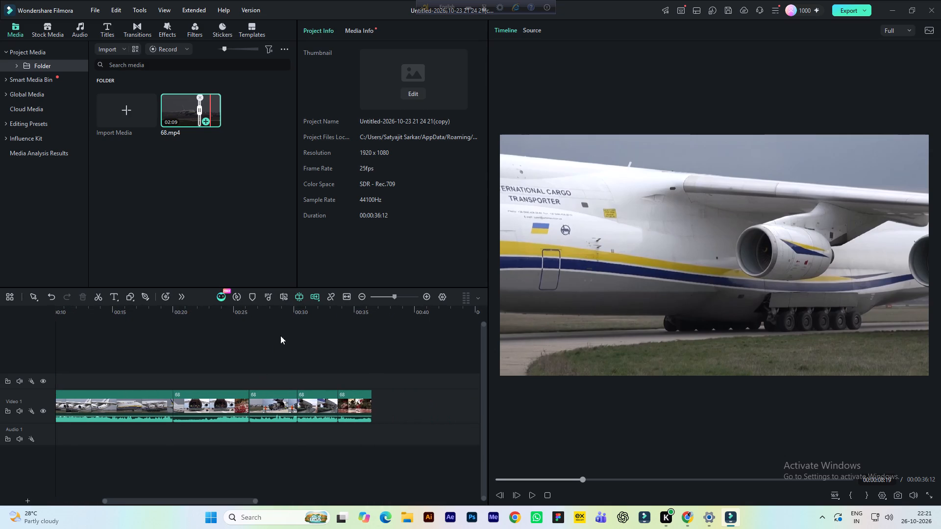
click(297, 311)
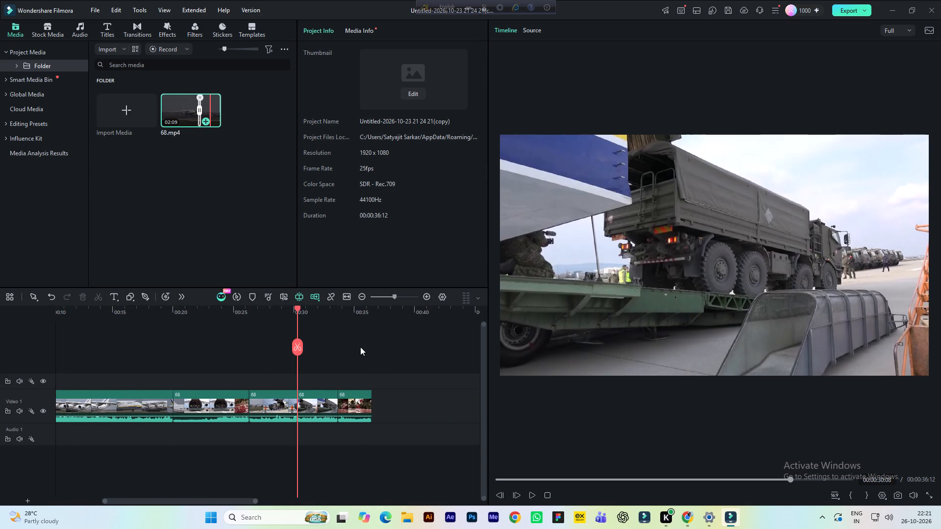
Import the video 67 from the Pre folder into the project media.
click(127, 114)
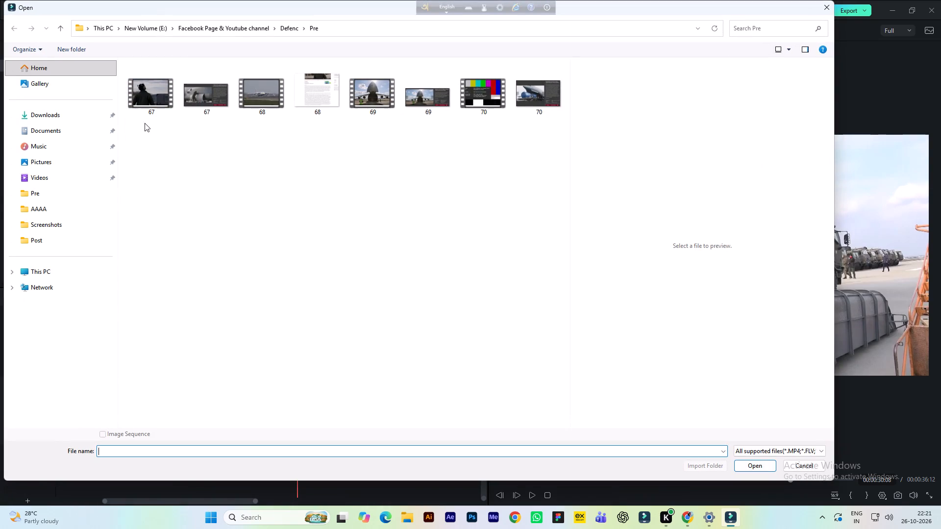
click(159, 95)
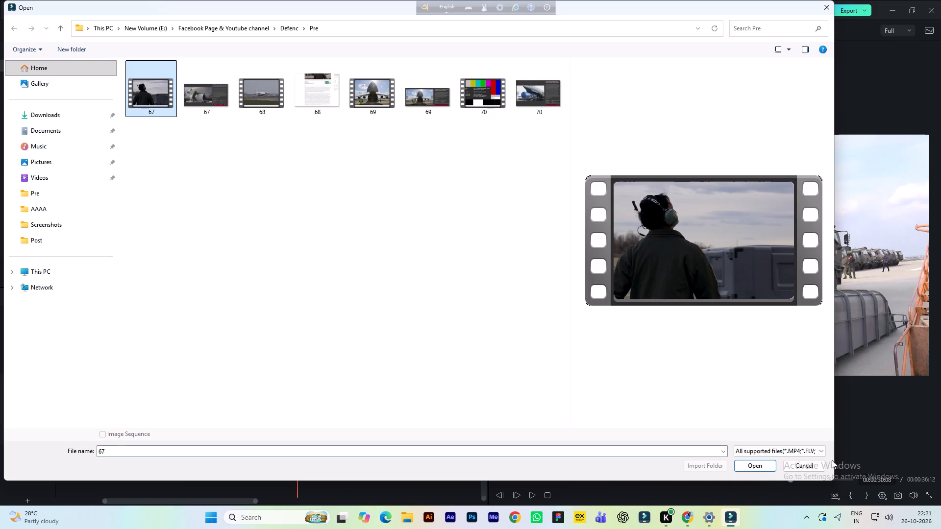
click(765, 468)
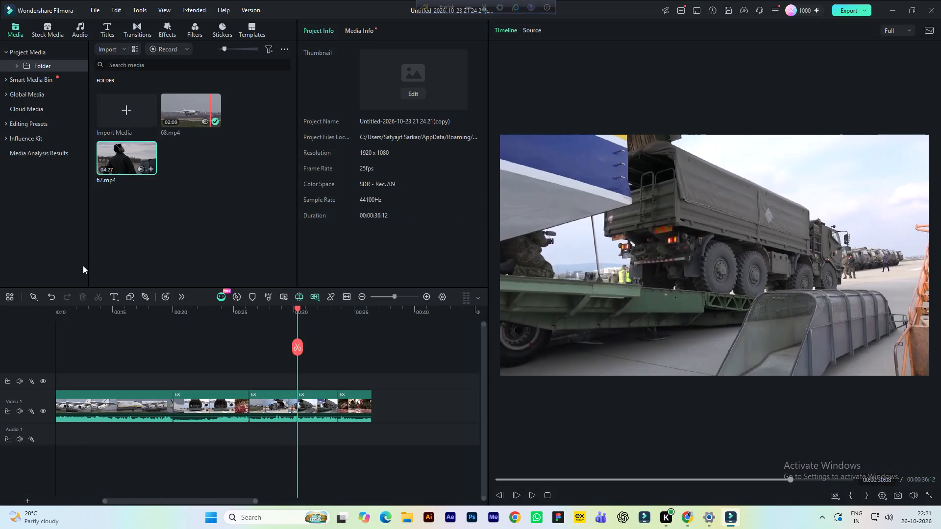
Mark the range from about 0:21 (seconds:frames) to 5:28 in source clip 67.mp4 and add it at the end of Video 1.
click(107, 158)
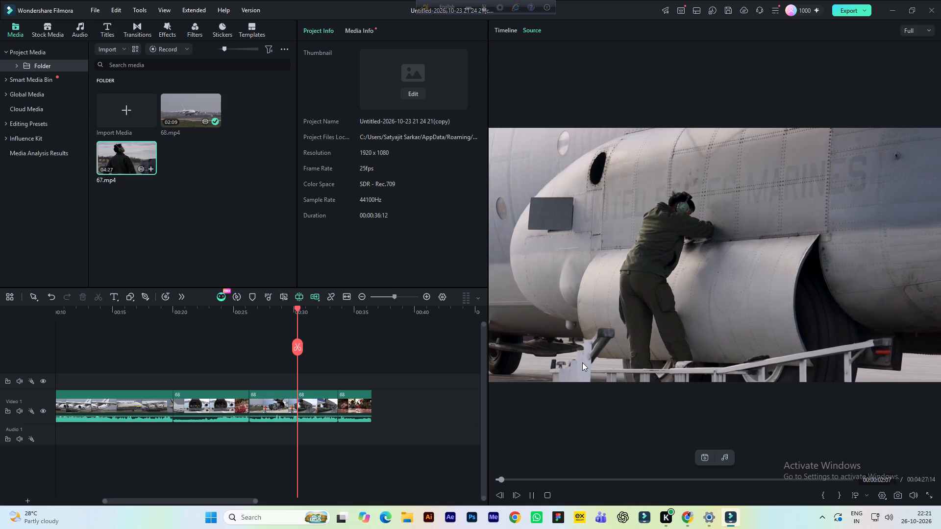
key(space)
click(510, 480)
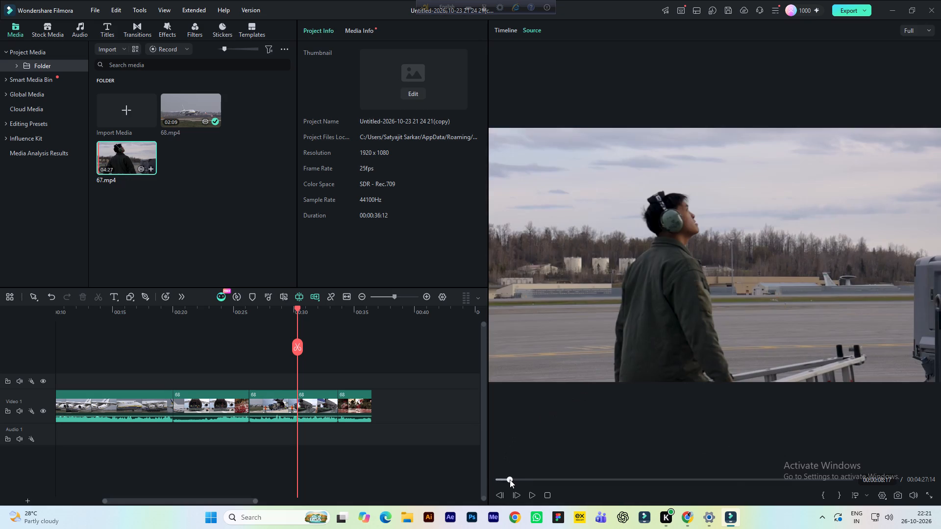
drag(504, 479, 491, 477)
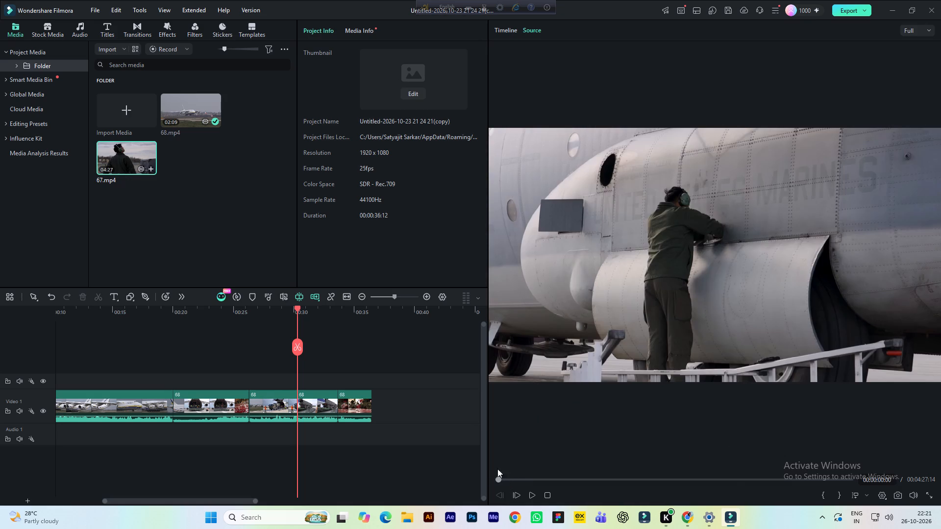
key(space)
key(space)
click(824, 496)
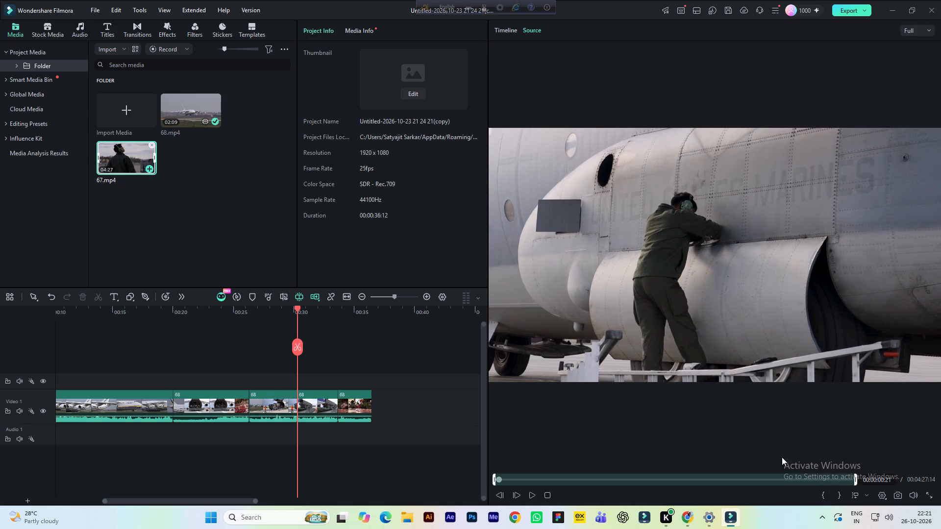
key(space)
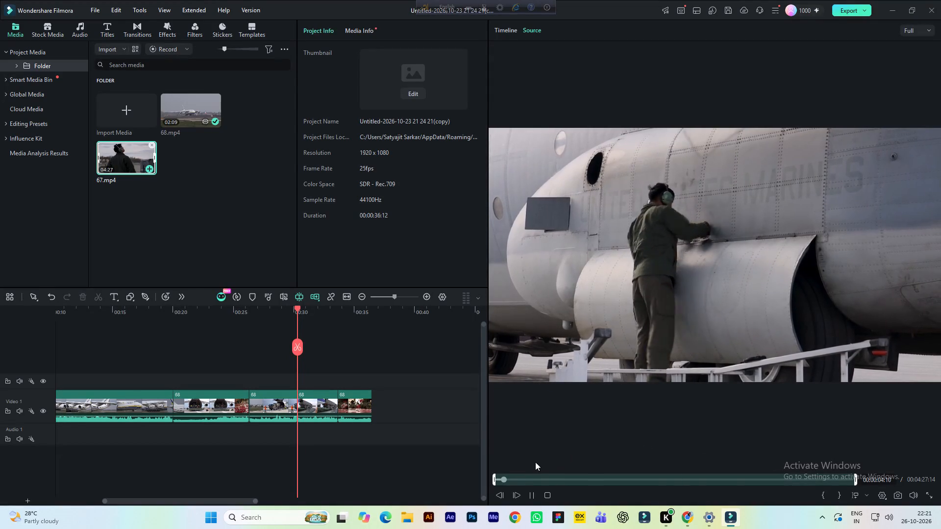
key(space)
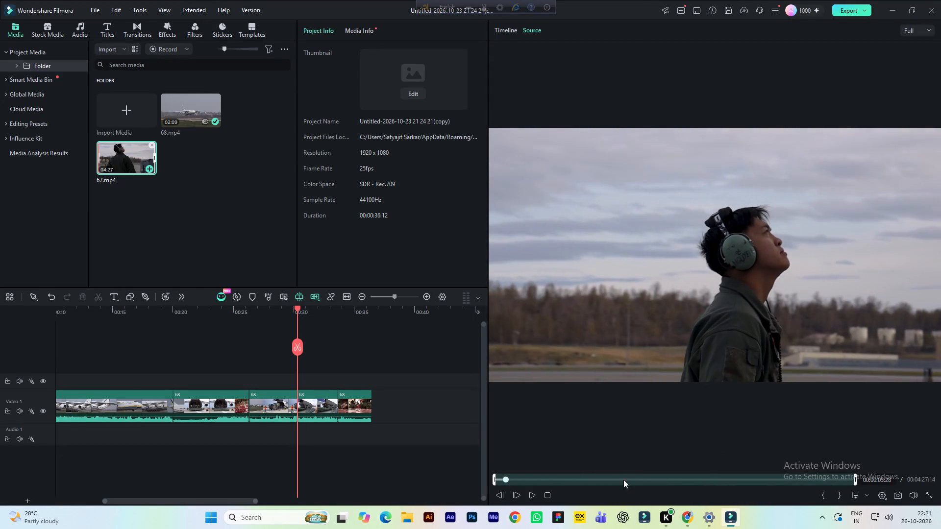
click(837, 495)
drag(624, 293, 479, 353)
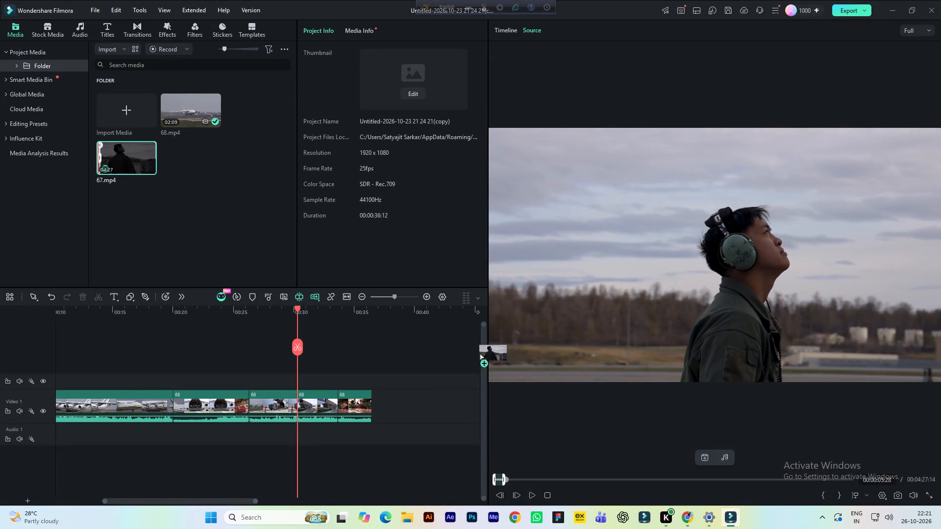
drag(479, 353, 401, 400)
click(532, 283)
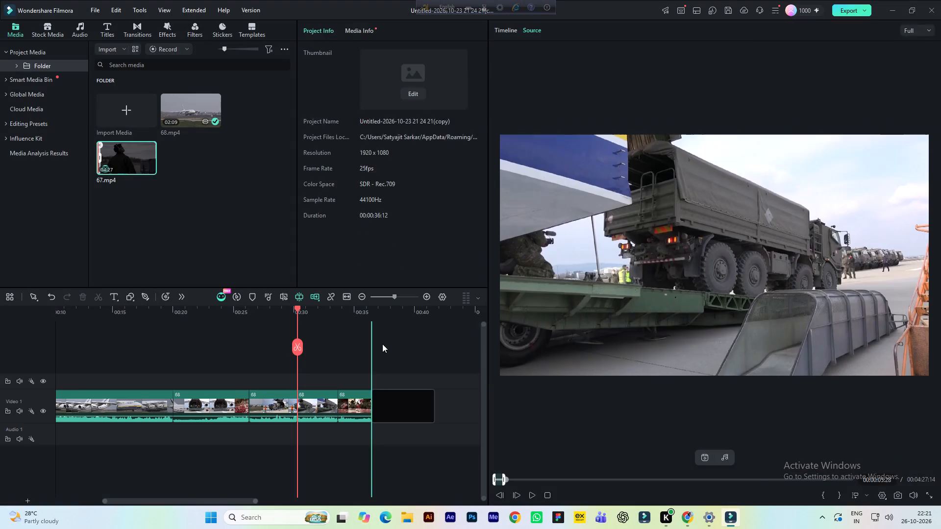
Play part of the newly added 67 clip on the timeline, up to about 39 s.
drag(172, 501, 223, 505)
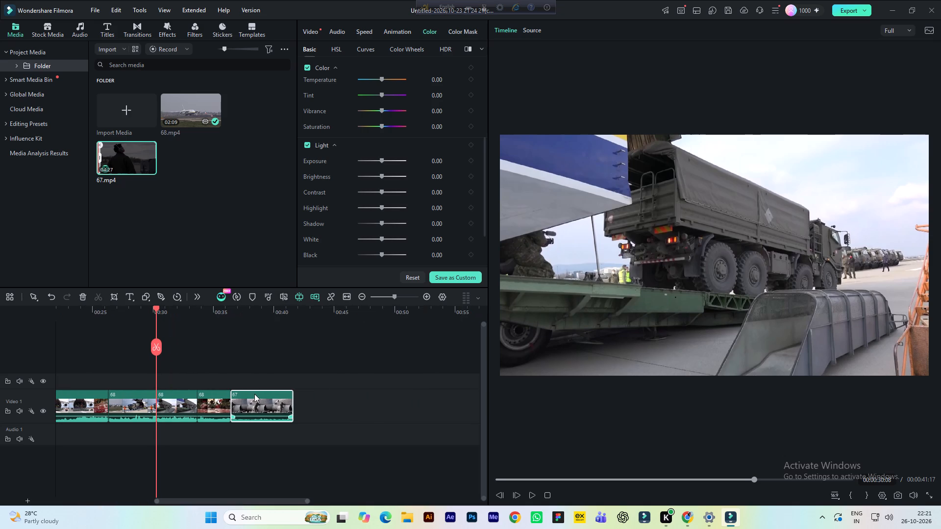
click(261, 312)
key(space)
key(space)
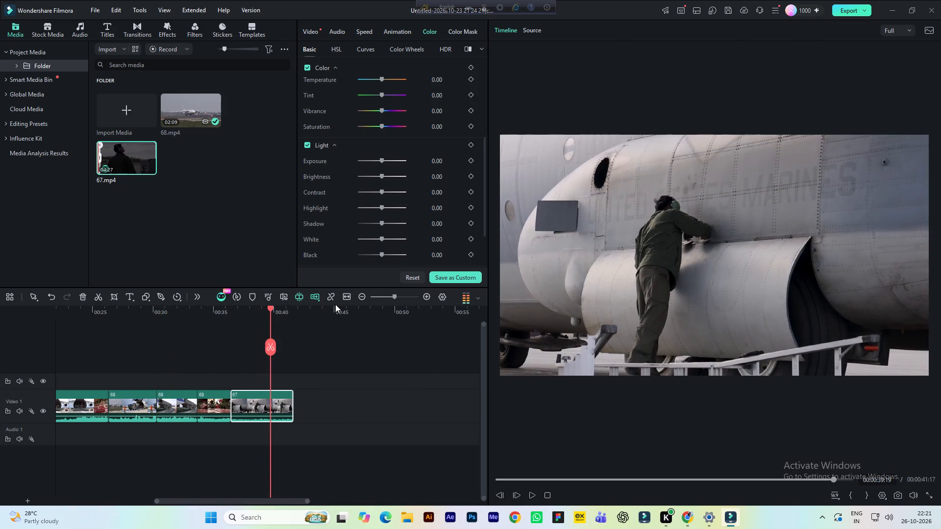
Review source clip 67.mp4 from about 6 s to 18 s and mark the in point at about 15 s.
click(533, 30)
key(space)
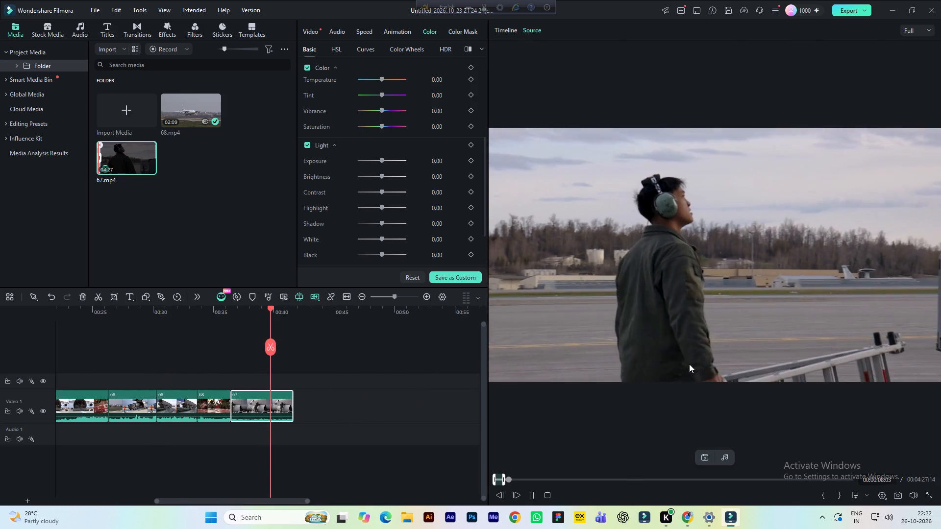
key(space)
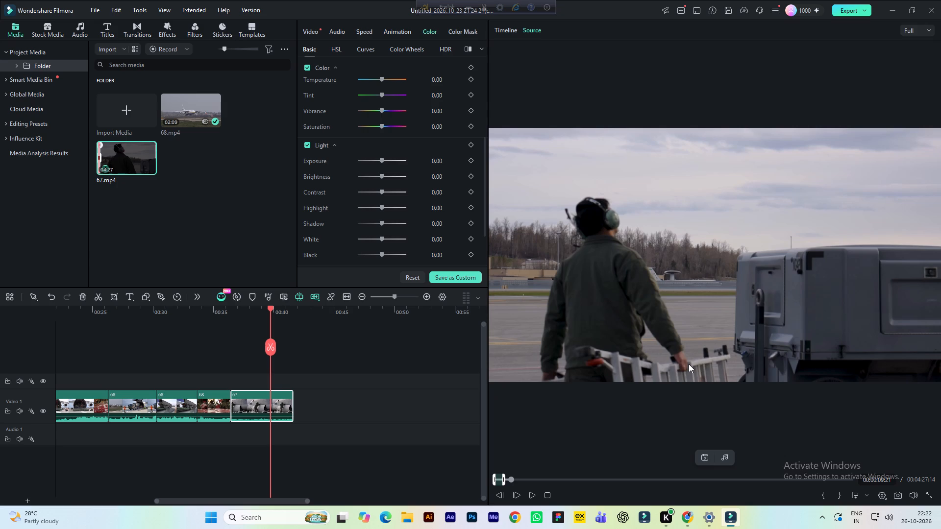
key(space)
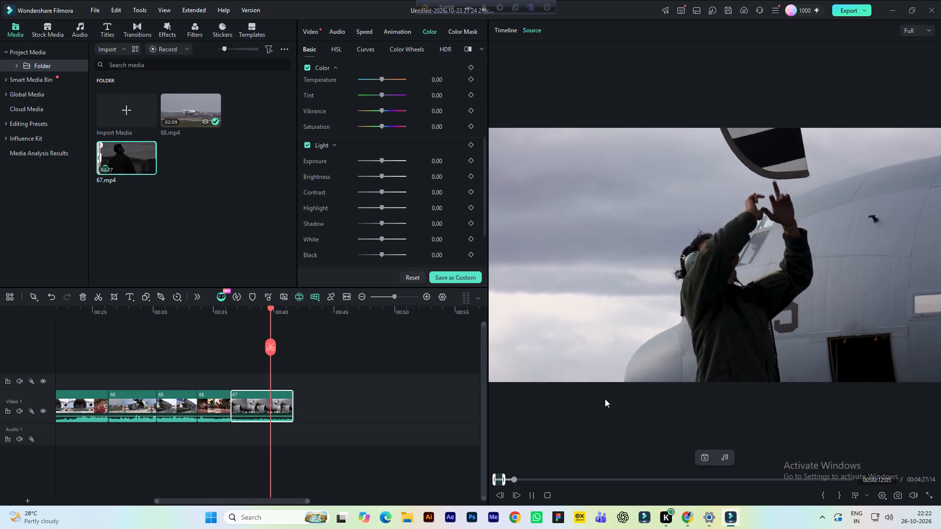
key(space)
key(space)
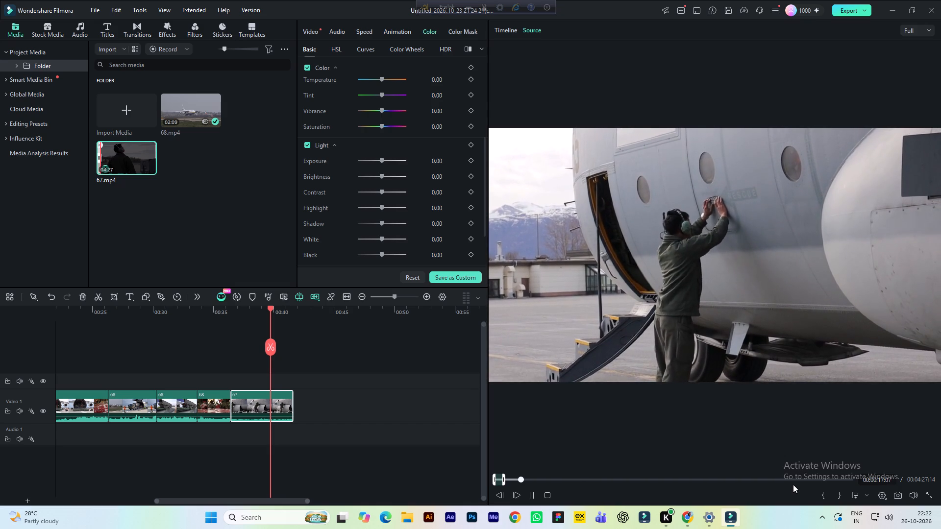
key(space)
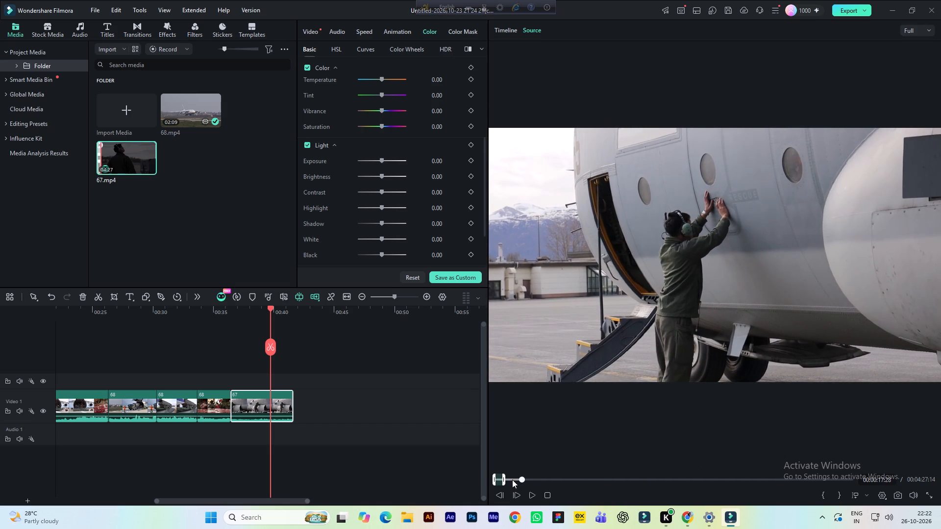
click(512, 480)
key(space)
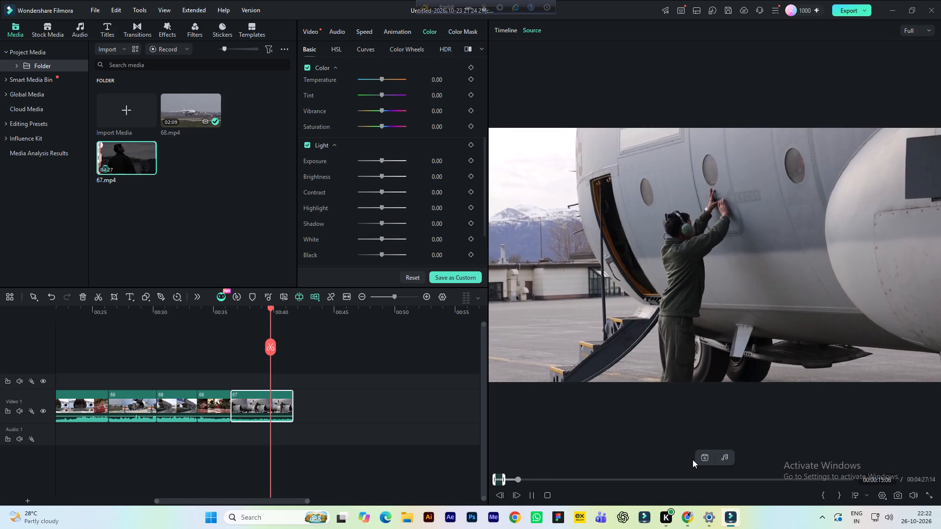
key(space)
click(822, 493)
Mark the source out point just before 0:19, on the last frame of the crewman reaching up to the fuselage.
key(space)
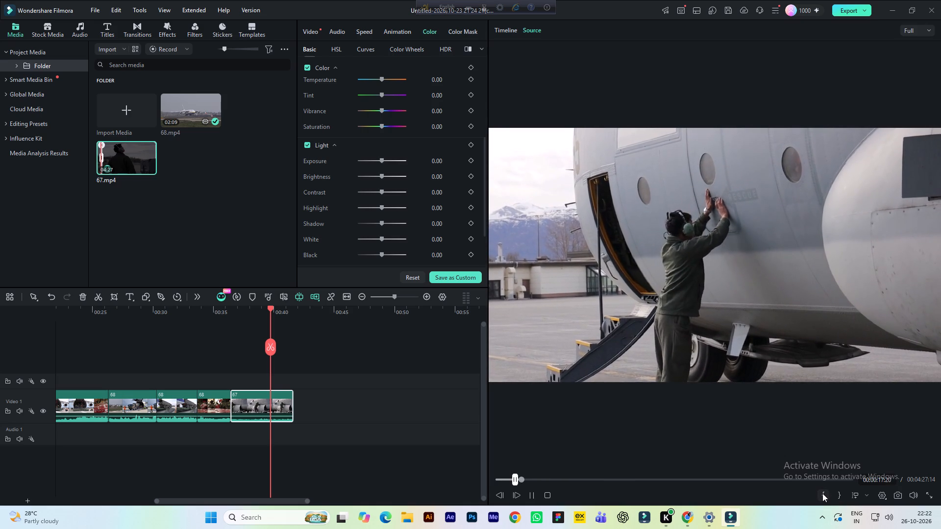
key(space)
key(space)
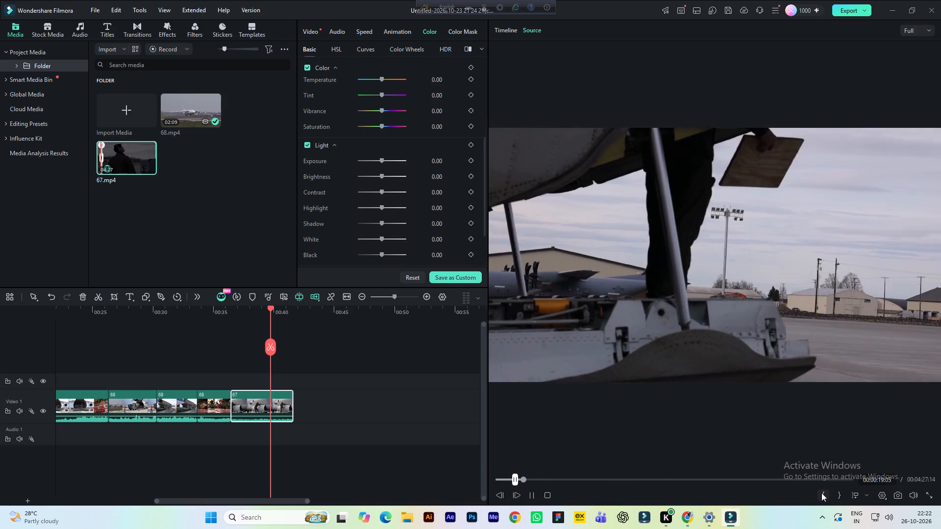
key(space)
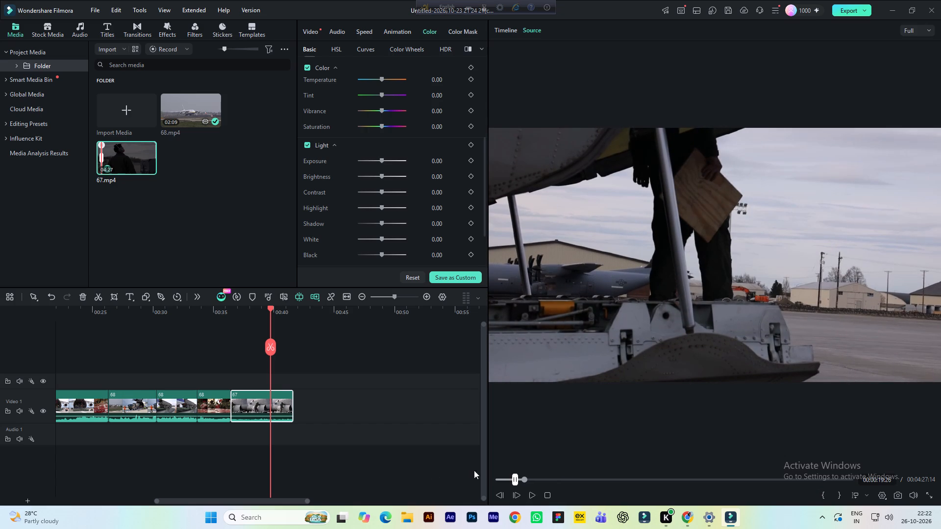
click(503, 498)
triple_click(502, 494)
triple_click(502, 494)
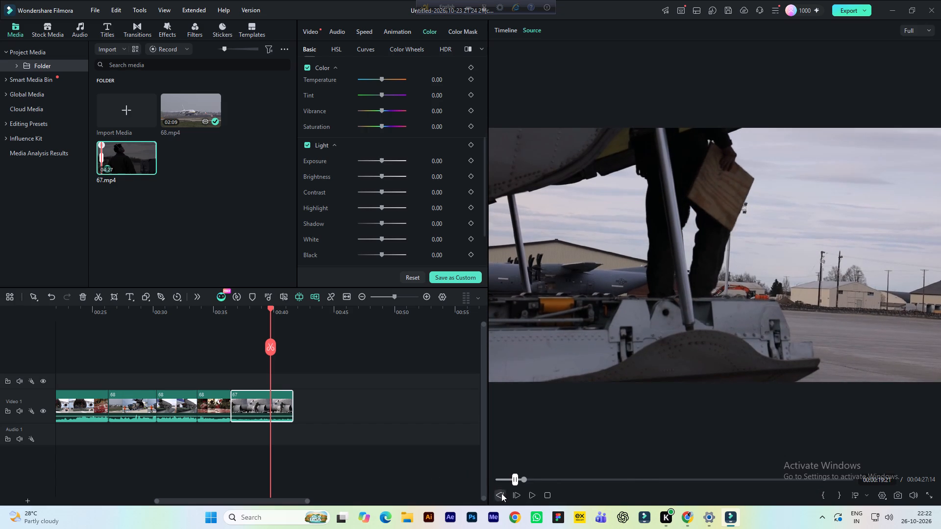
triple_click(501, 493)
triple_click(501, 493)
triple_click(501, 492)
triple_click(501, 491)
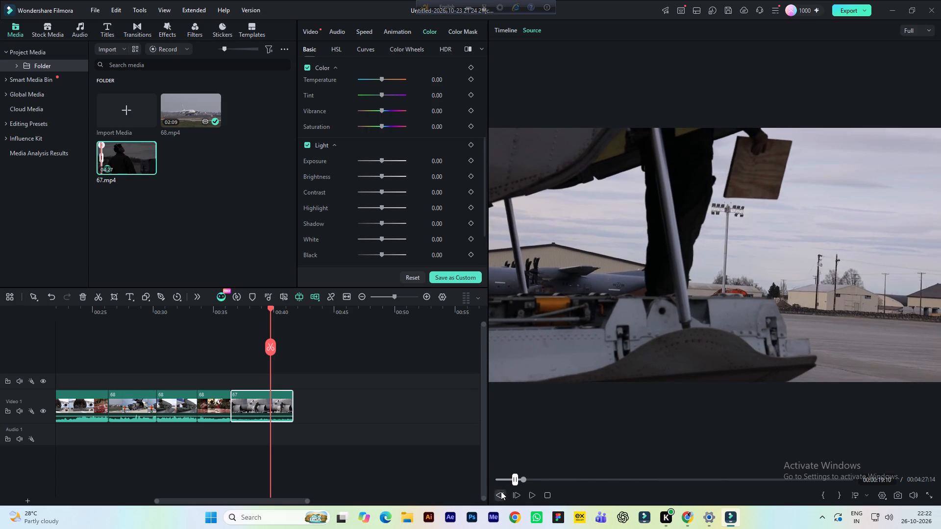
triple_click(500, 490)
triple_click(500, 490)
triple_click(500, 490)
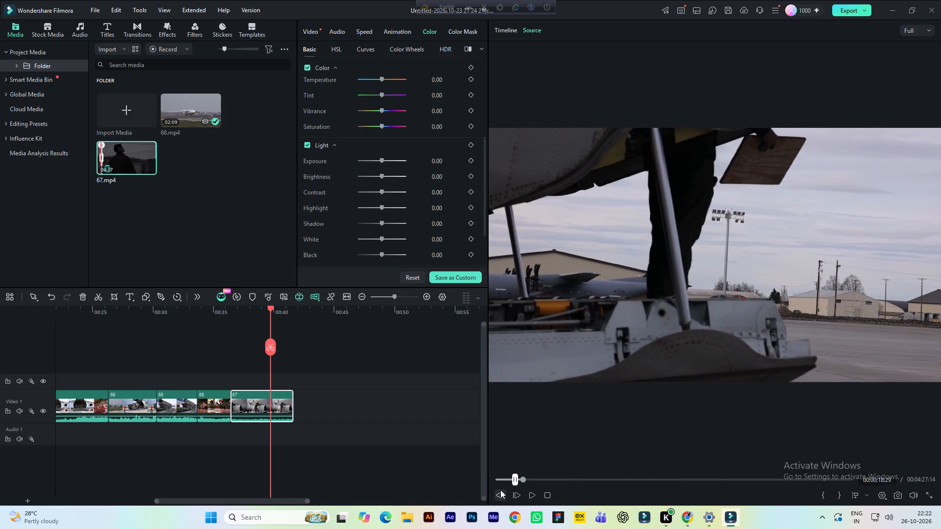
click(500, 490)
click(498, 492)
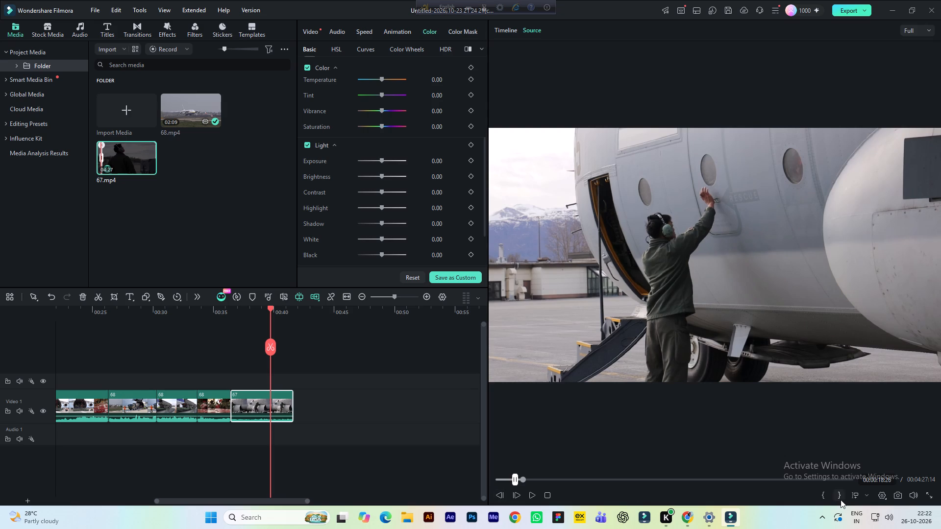
click(841, 500)
Add the marked 67.mp4 range at the end of Video 1, keeping the current project settings of 1920x1080 25fps.
drag(669, 307, 359, 385)
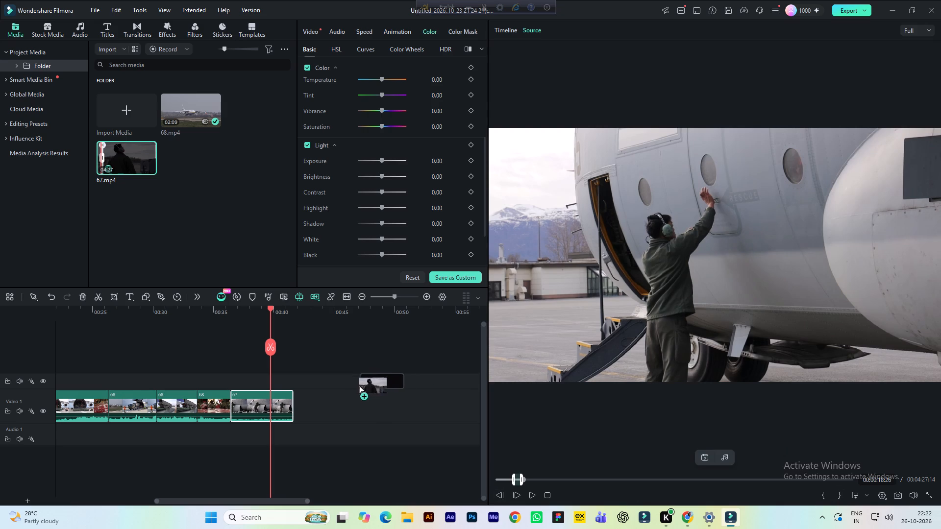
drag(359, 385, 351, 398)
click(554, 279)
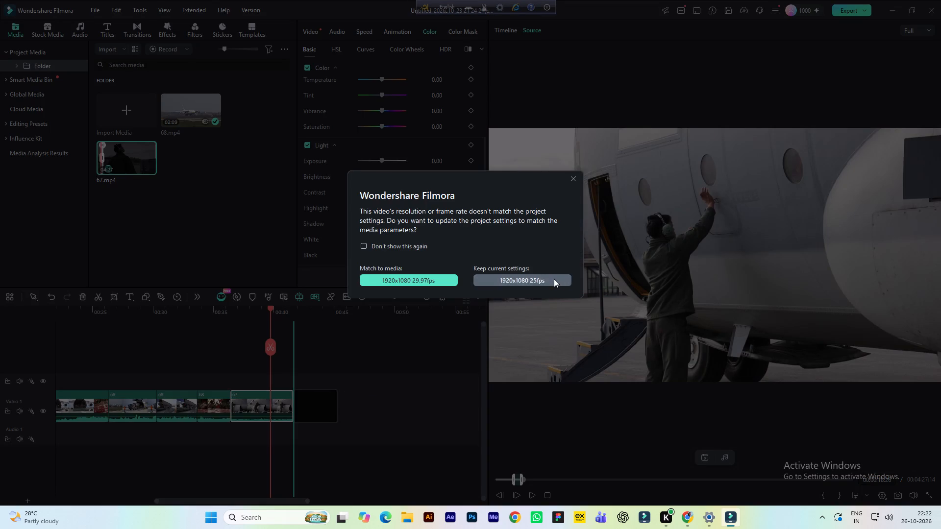
Play the newly added 67 clip on the timeline up to about 44 s.
key(space)
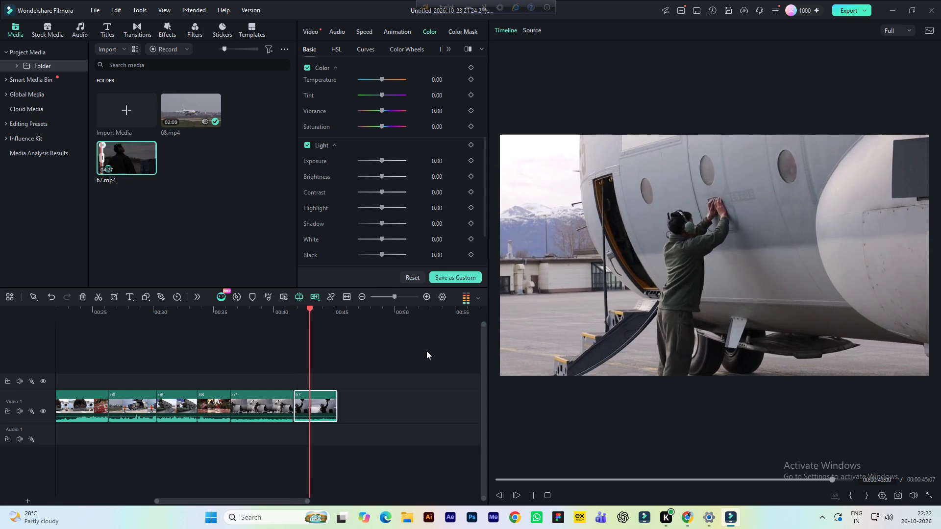
key(space)
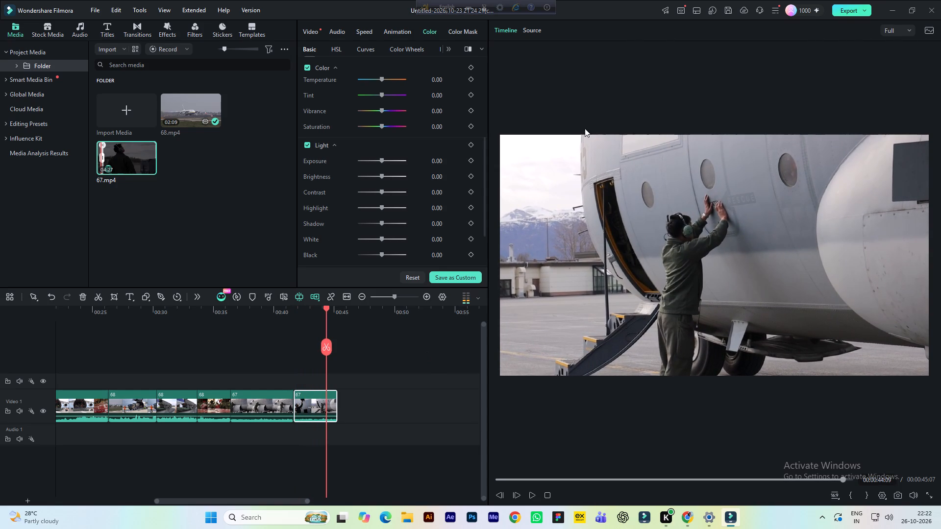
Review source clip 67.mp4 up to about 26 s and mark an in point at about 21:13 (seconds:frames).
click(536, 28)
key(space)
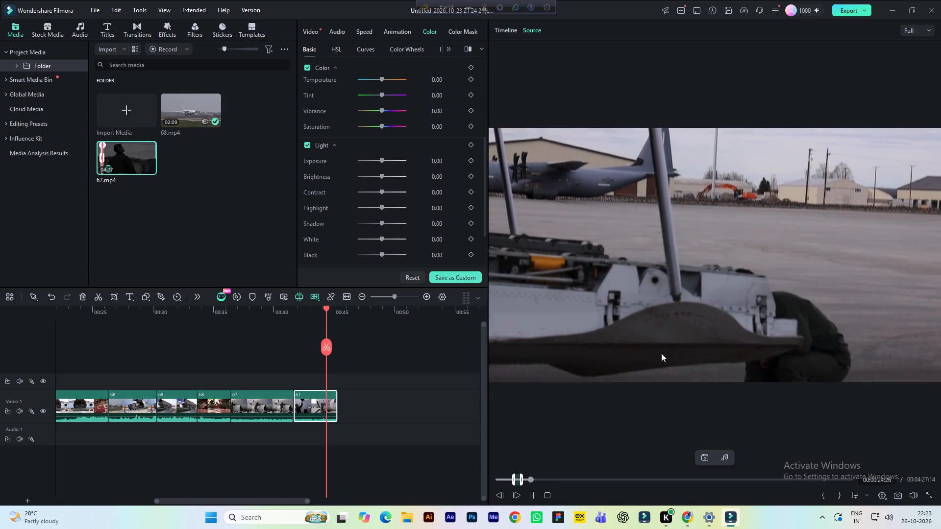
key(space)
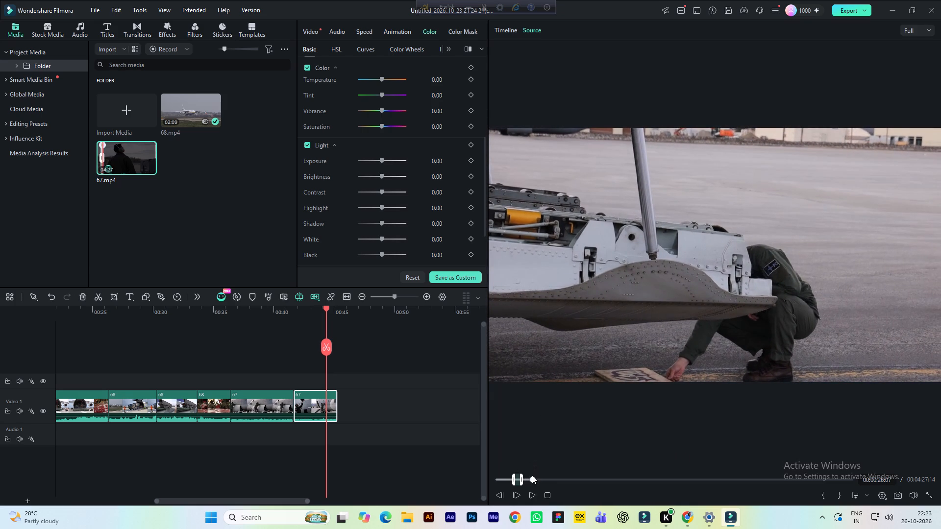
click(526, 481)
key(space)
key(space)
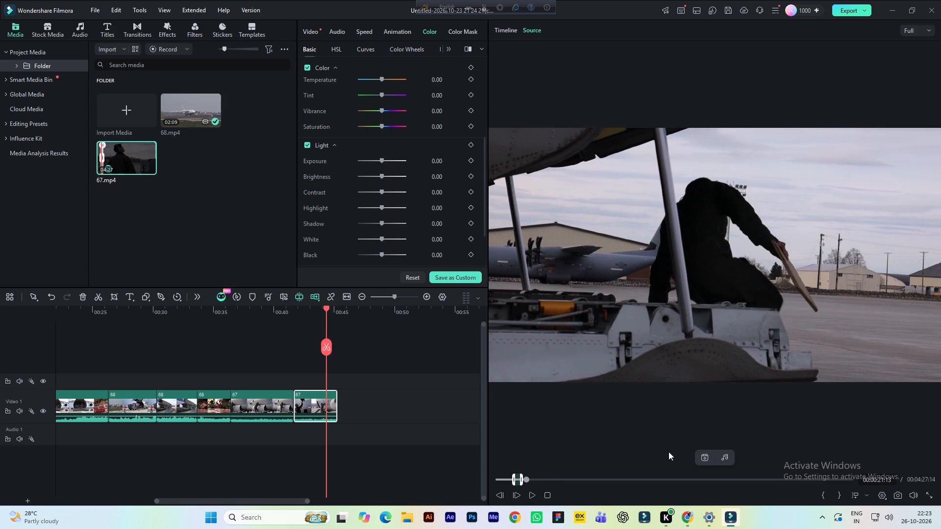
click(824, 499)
Mark the range from about 28:21 (seconds:frames) to about 32 s in source clip 67.mp4, showing the crewman holding the ramp.
key(space)
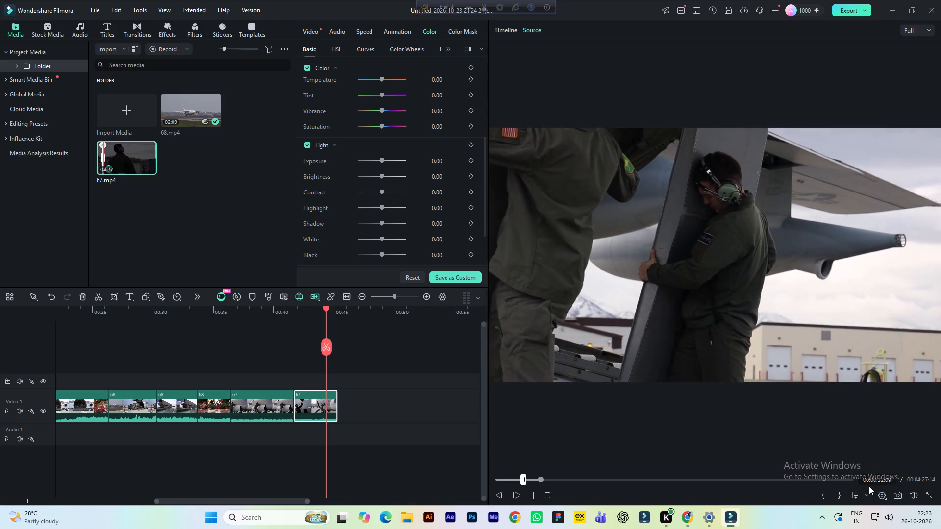
key(space)
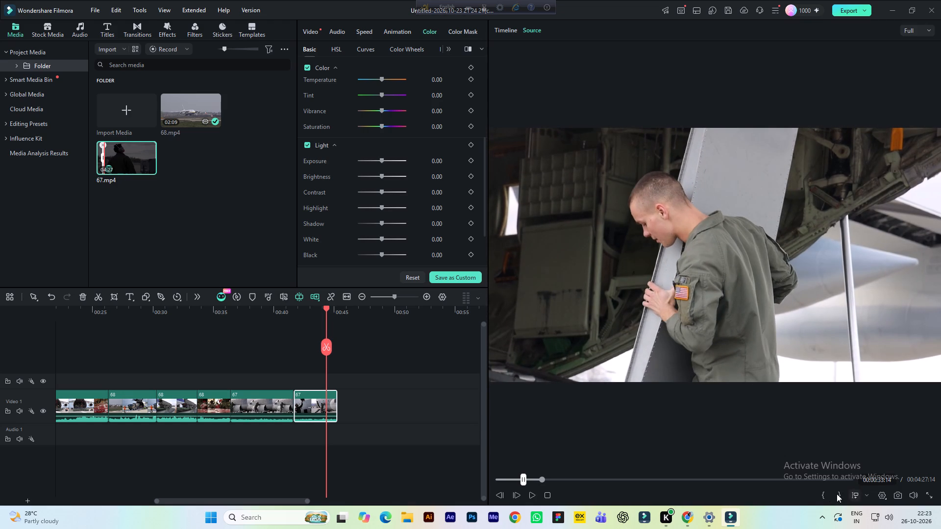
key(space)
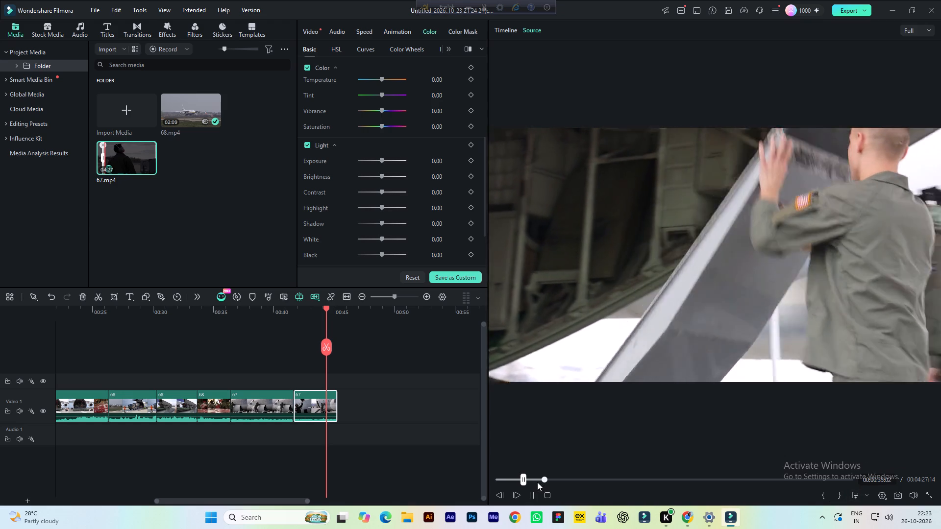
click(535, 481)
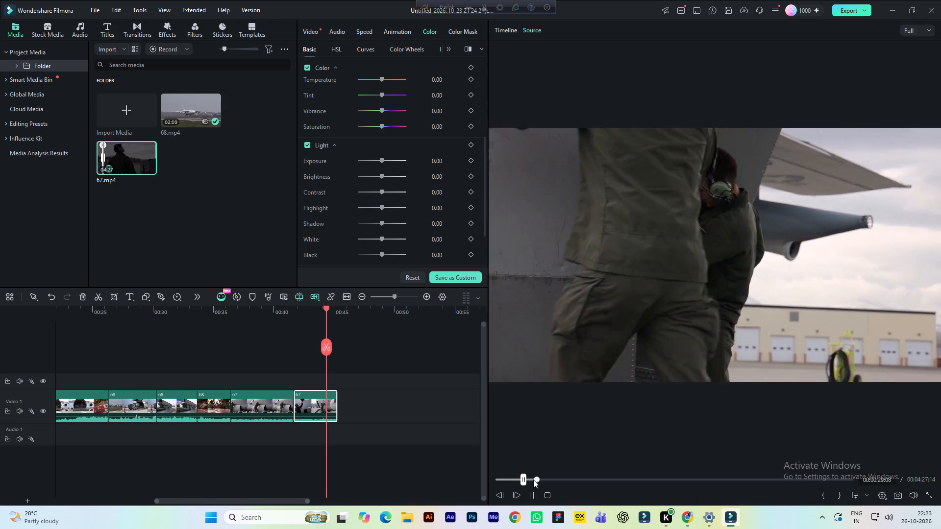
click(532, 479)
key(space)
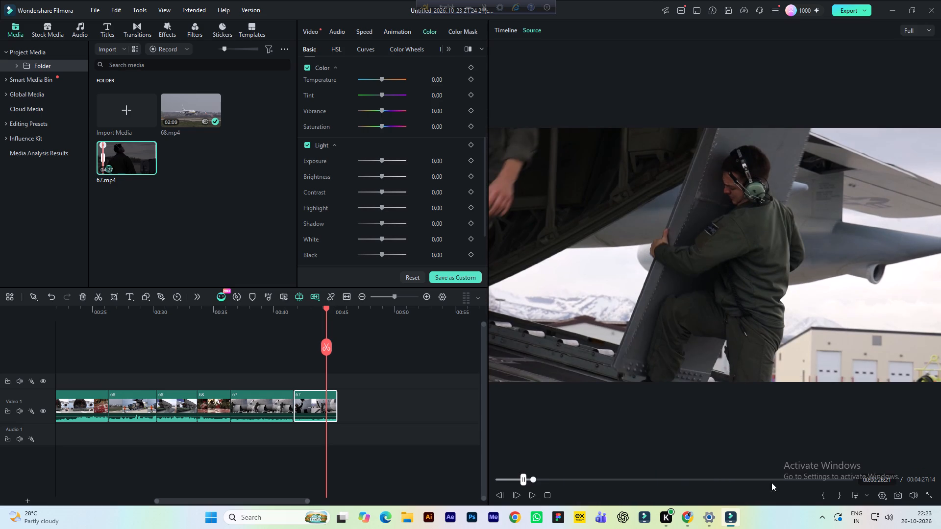
click(819, 497)
key(space)
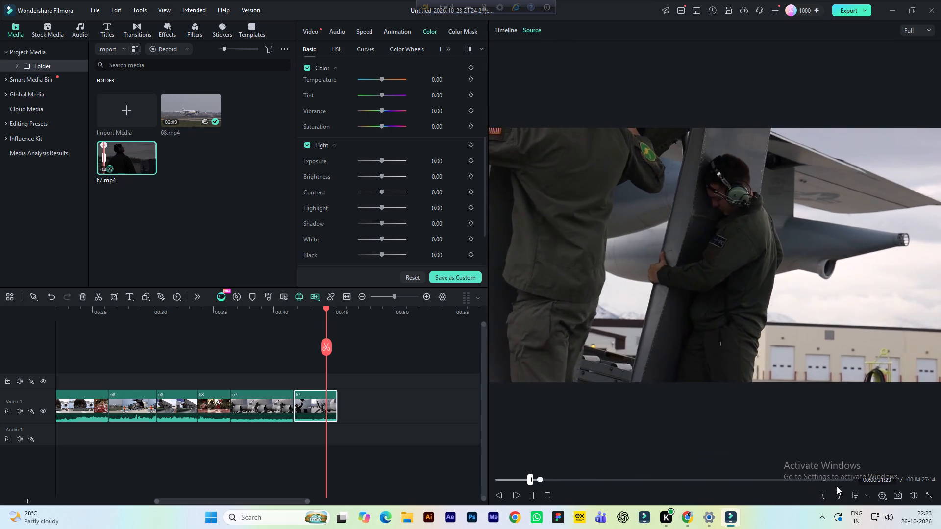
click(835, 496)
Review source clip 67.mp4 from about 39 s to 1:21 to look for the next usable shot.
click(548, 480)
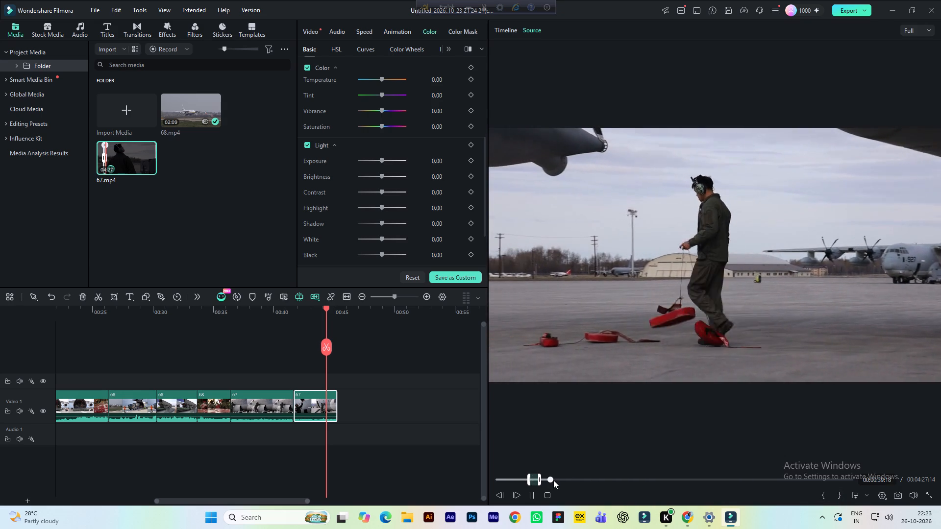
click(555, 480)
click(561, 479)
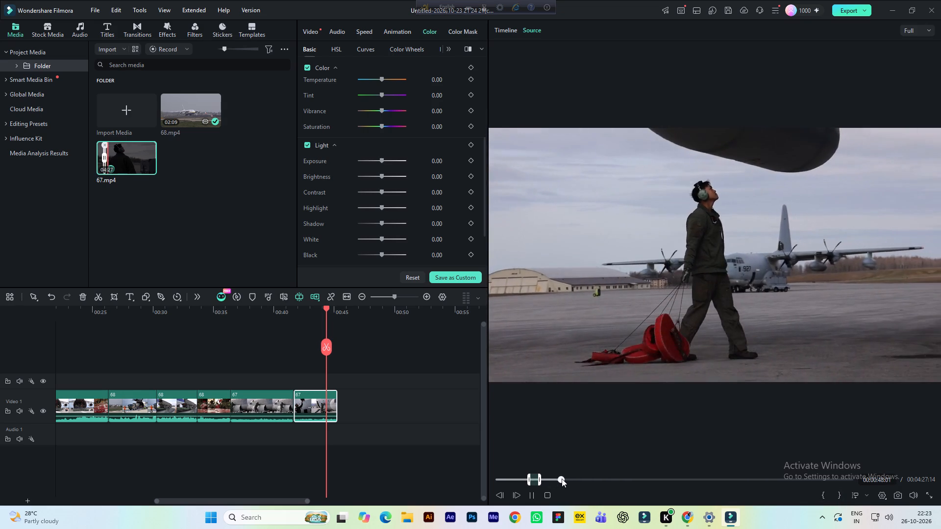
click(576, 478)
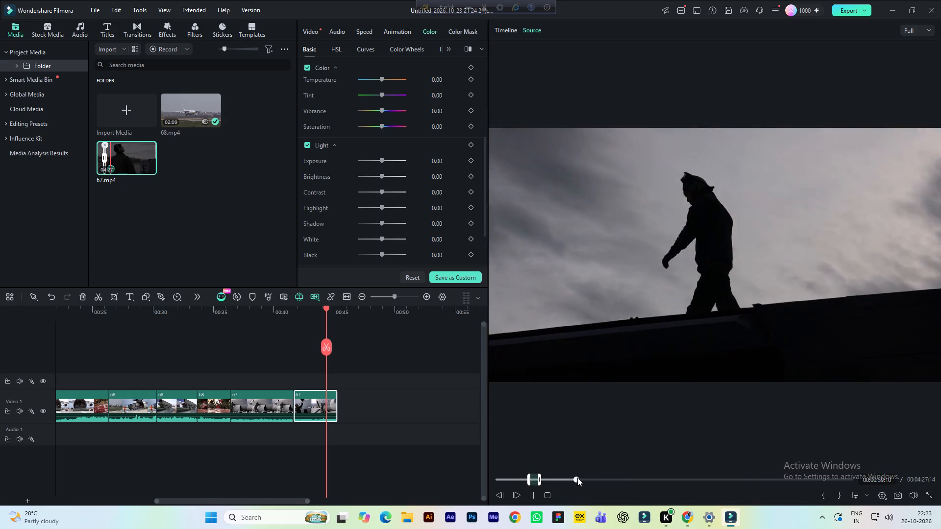
click(583, 479)
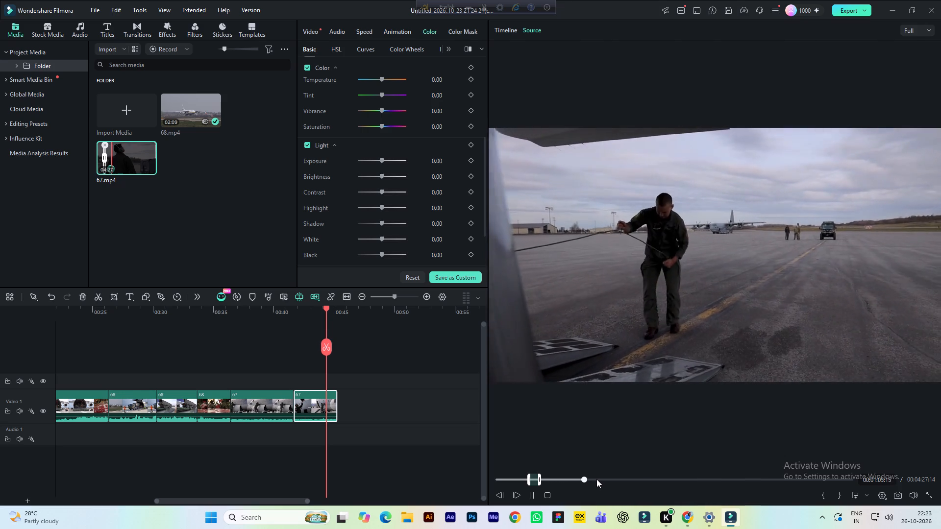
click(592, 479)
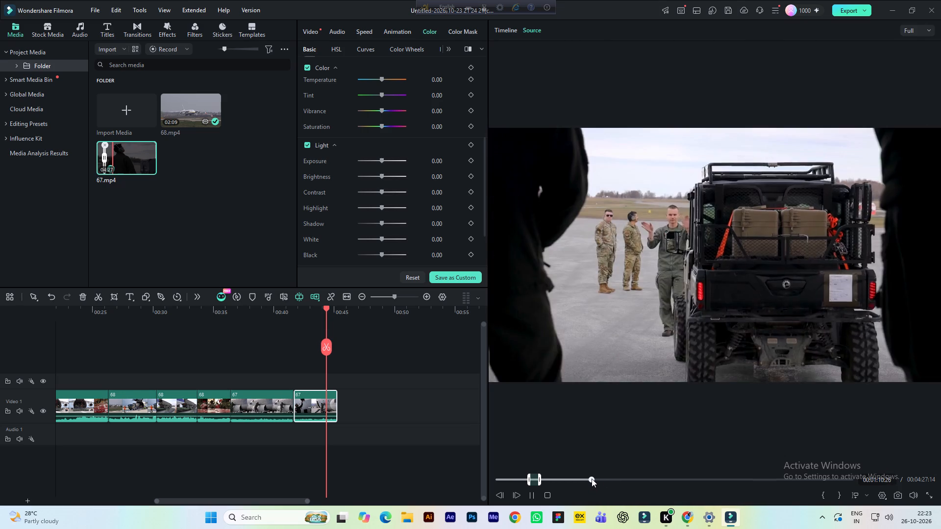
click(593, 479)
click(605, 479)
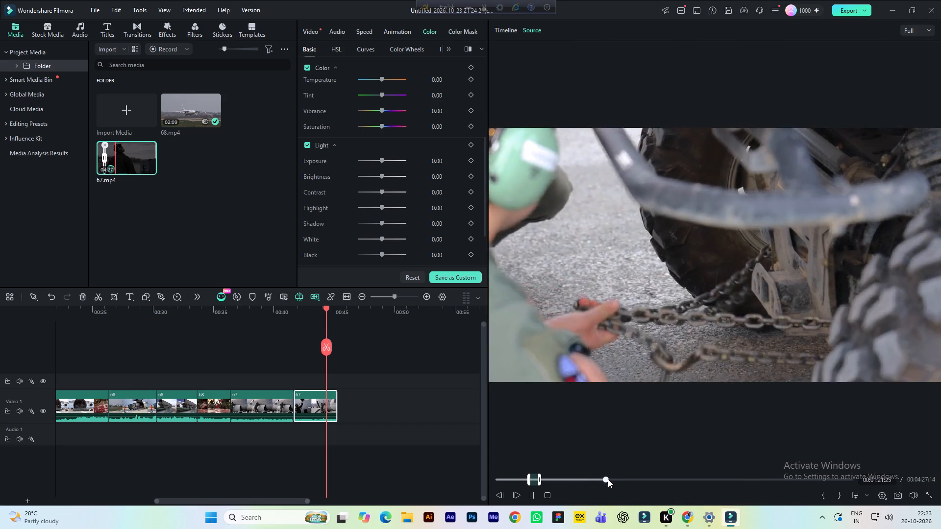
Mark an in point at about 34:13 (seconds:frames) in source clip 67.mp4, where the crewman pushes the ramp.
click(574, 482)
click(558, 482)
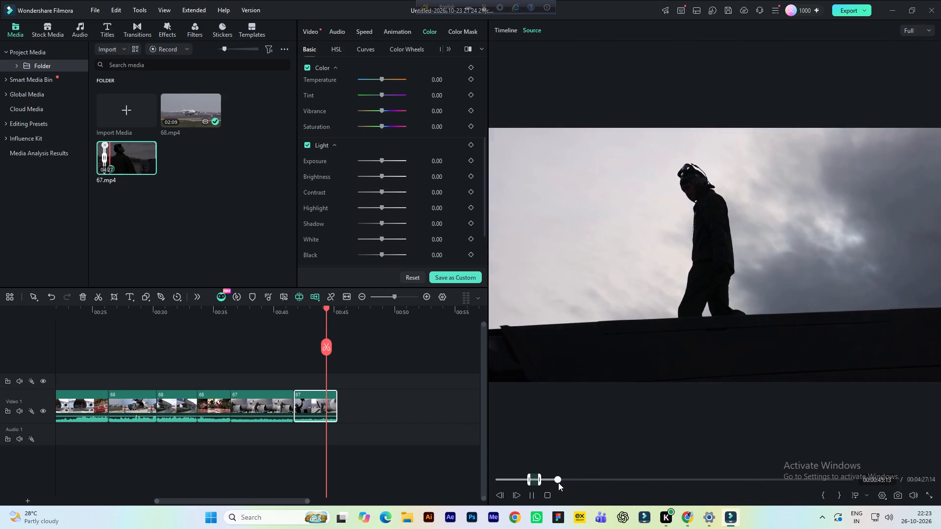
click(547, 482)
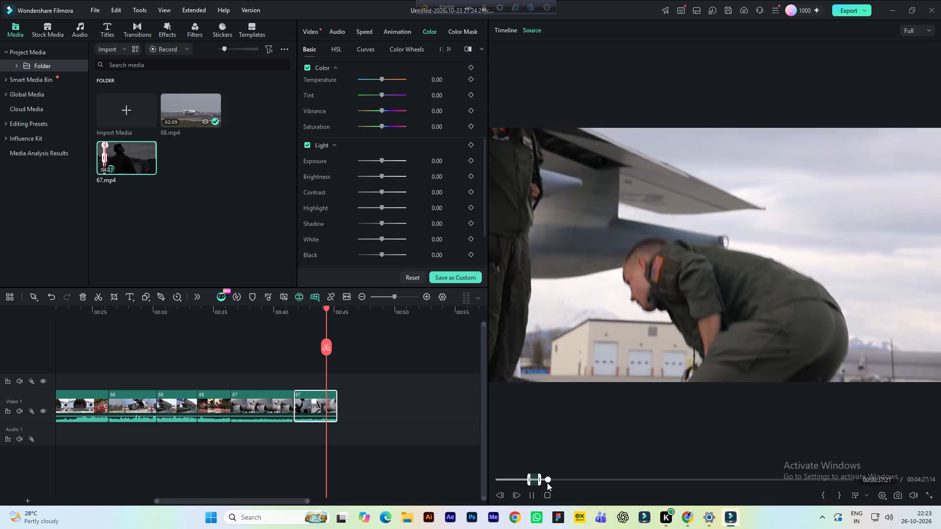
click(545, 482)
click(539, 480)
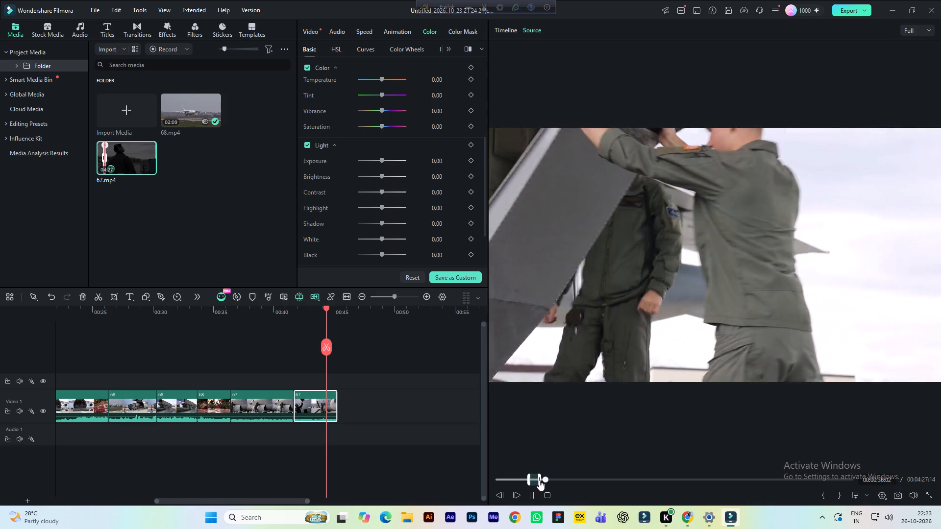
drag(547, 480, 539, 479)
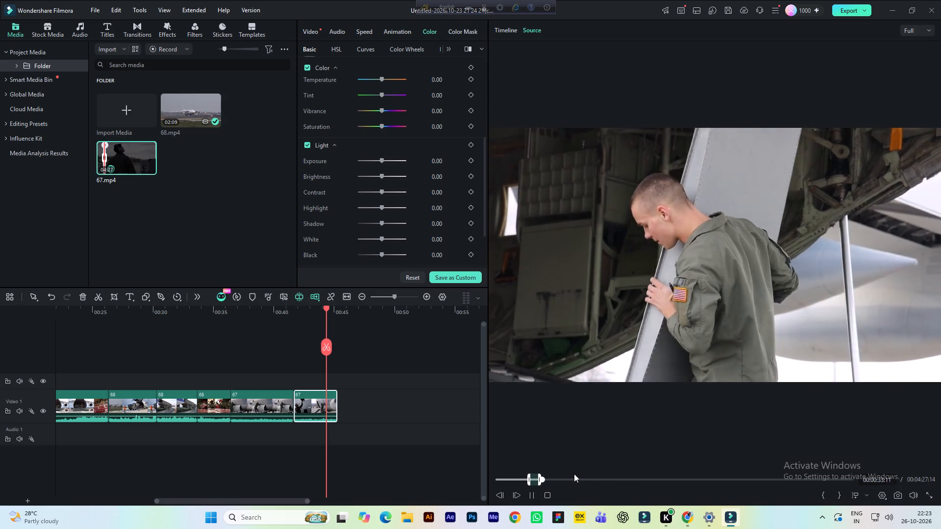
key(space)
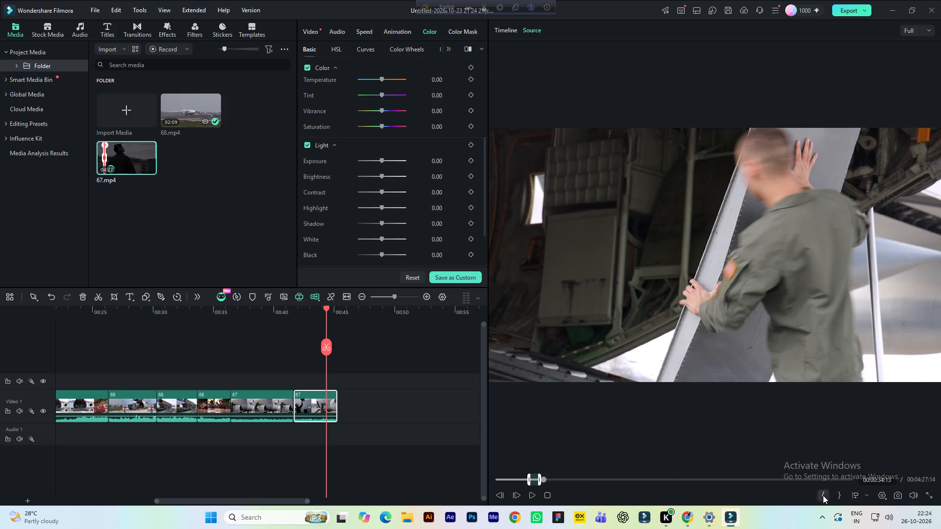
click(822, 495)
Review source clip 67.mp4 from about 34 s to 2:27 to look for the next shots.
key(space)
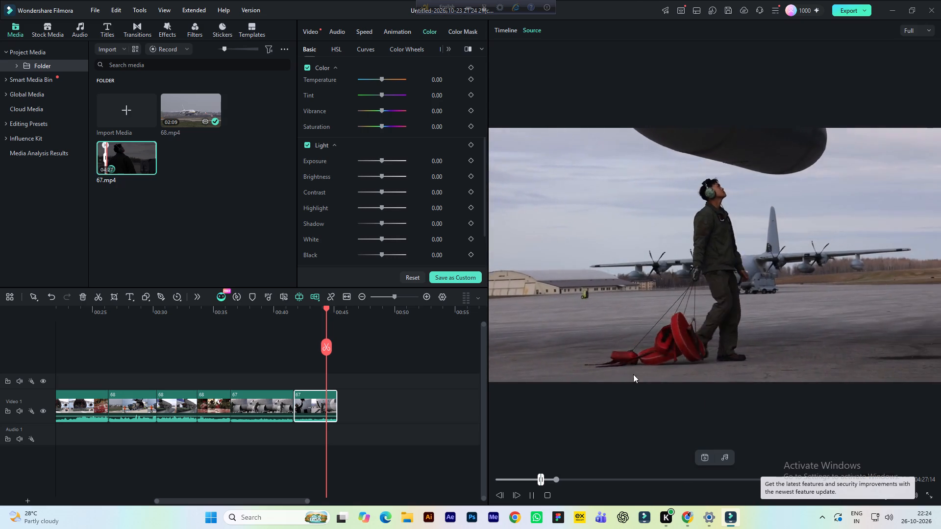
key(space)
click(551, 480)
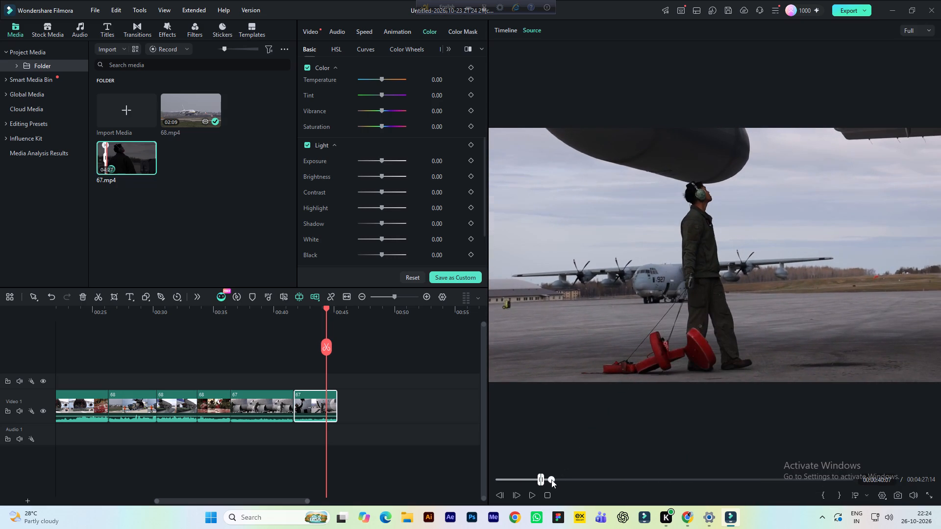
key(space)
click(556, 479)
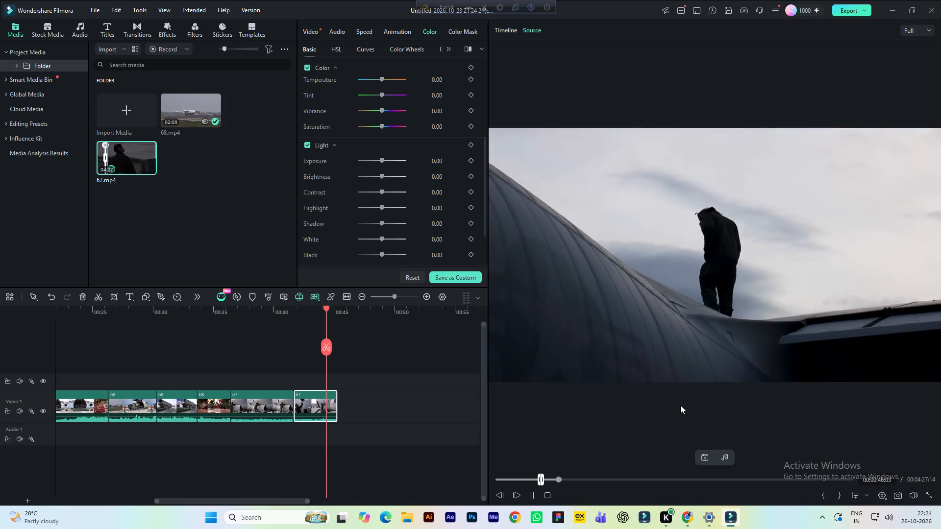
click(568, 477)
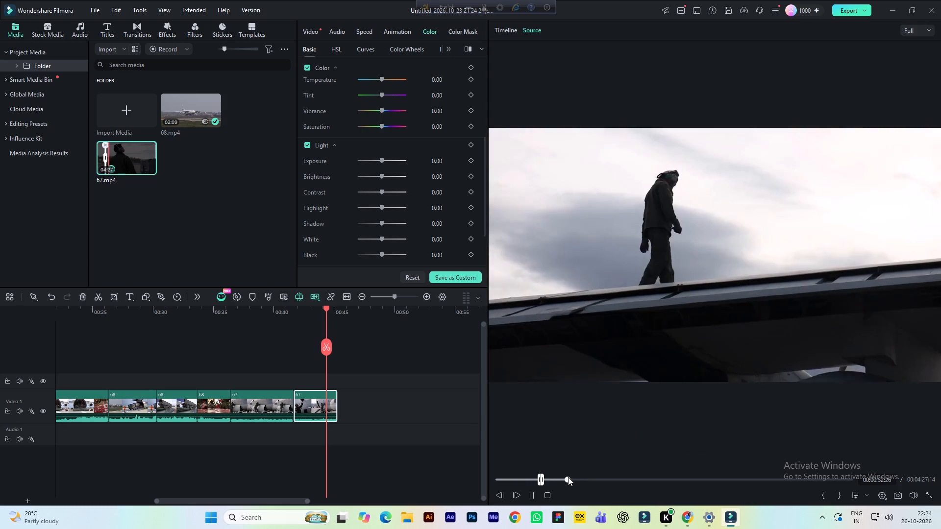
click(576, 480)
click(590, 479)
click(602, 480)
click(619, 481)
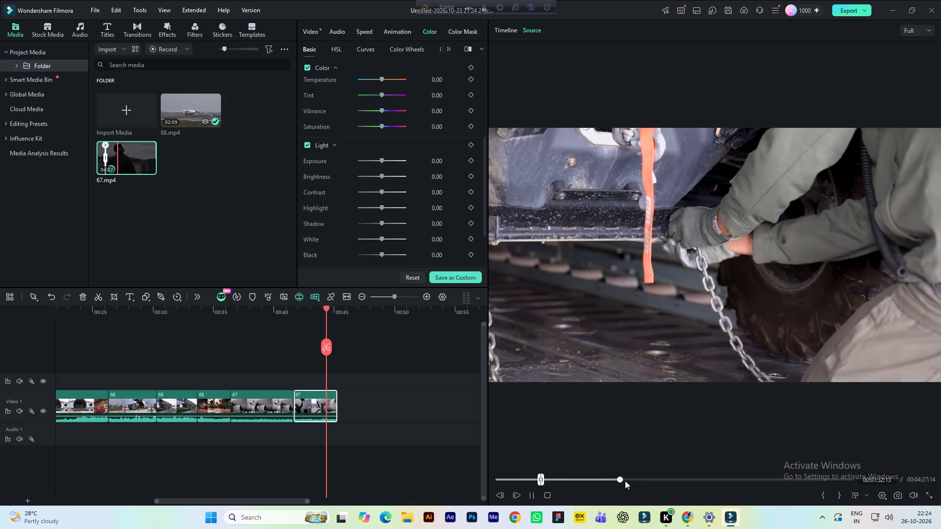
click(647, 483)
click(662, 482)
click(693, 480)
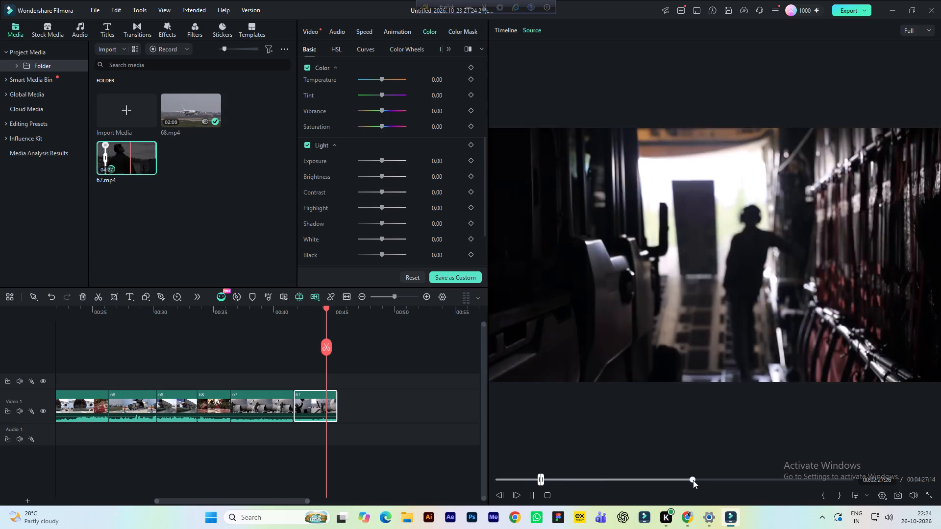
click(619, 480)
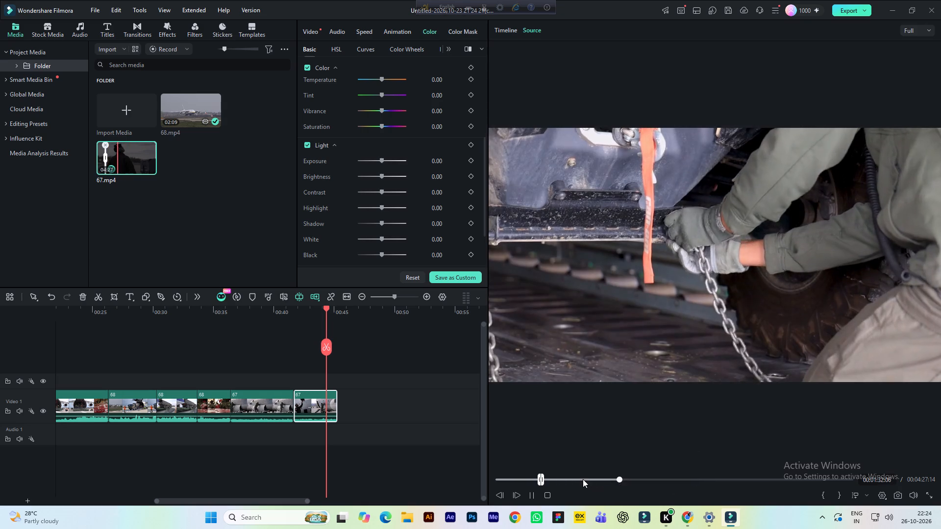
Mark the range from about 1:01:24 to 1:14:11 (minutes:seconds:frames) in source clip 67.mp4.
click(581, 479)
click(571, 479)
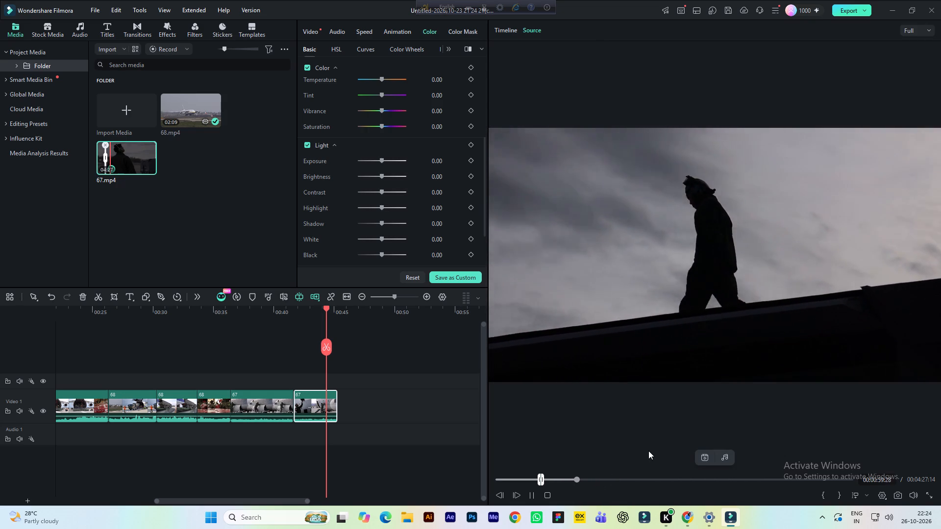
key(space)
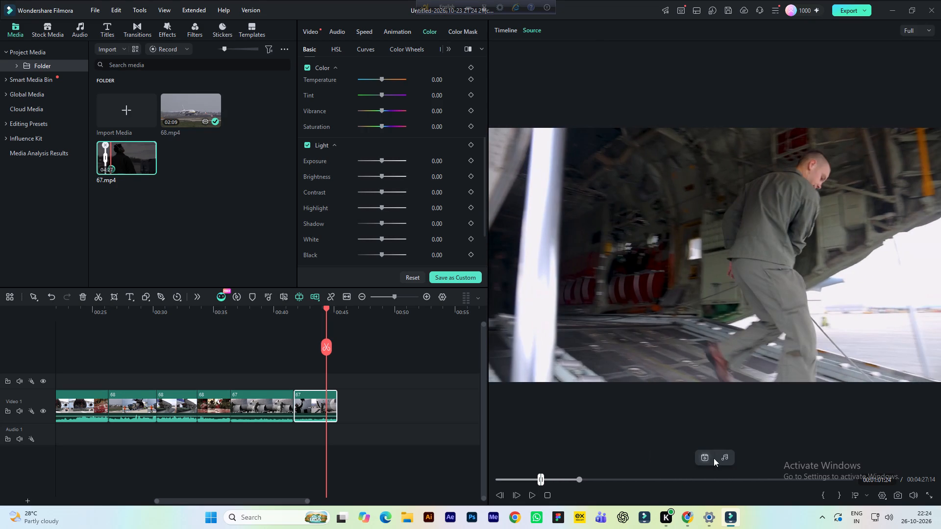
click(825, 495)
key(space)
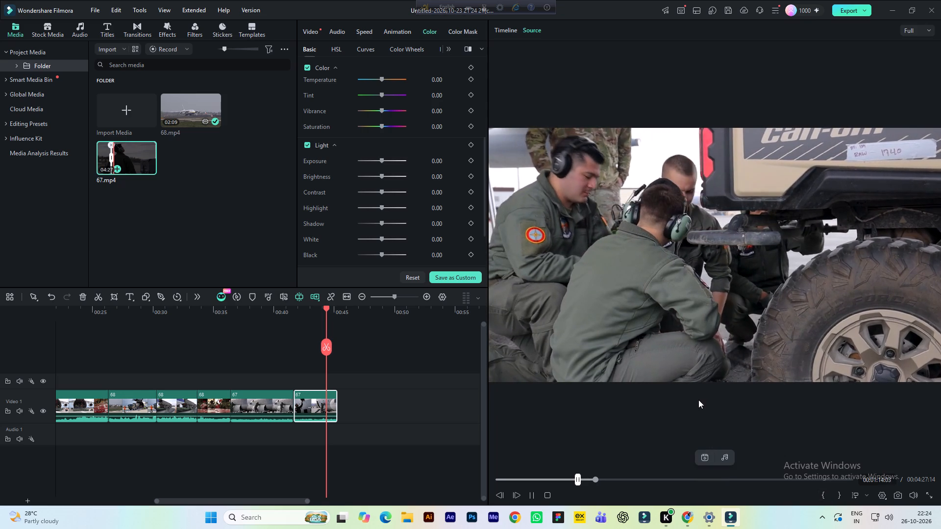
key(space)
click(836, 495)
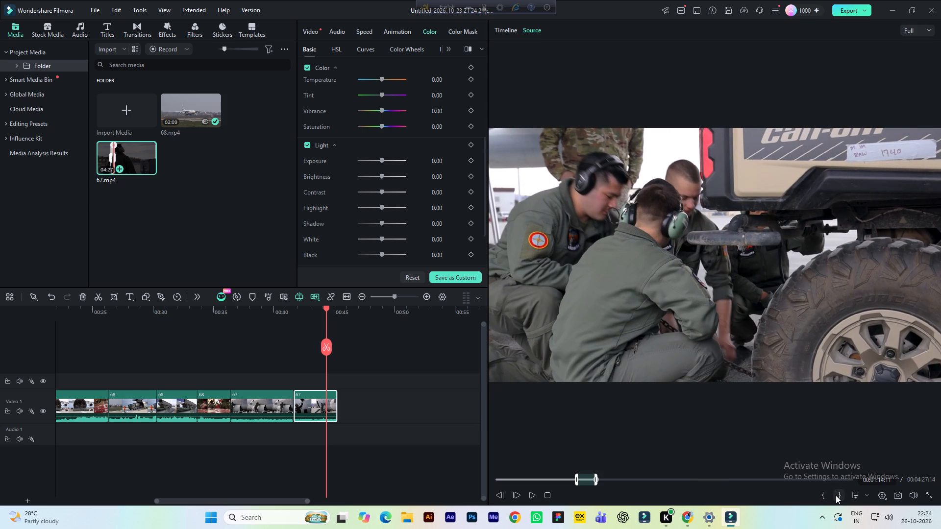
Add the marked 67.mp4 range at the end of Video 1, keeping the current project settings.
drag(569, 295, 389, 401)
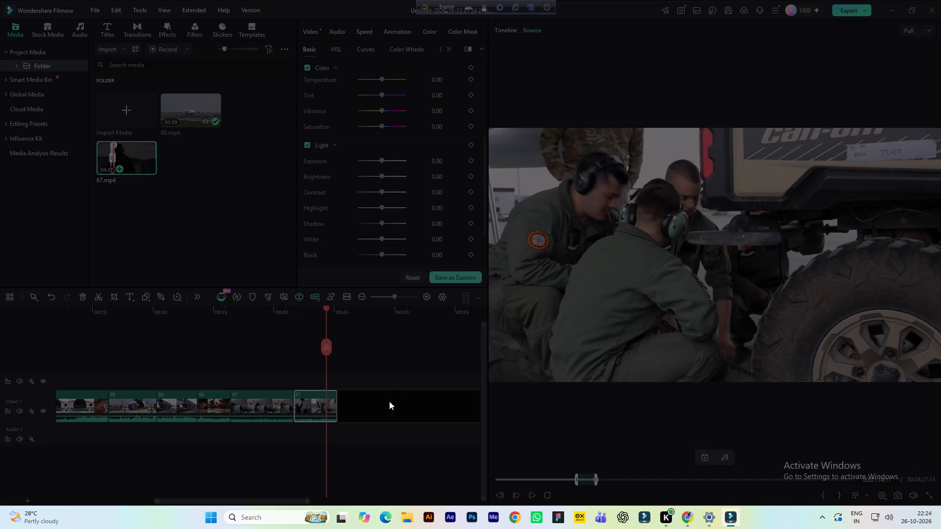
click(531, 282)
Play the newly added 67 clip on the timeline up to about 52 s.
key(space)
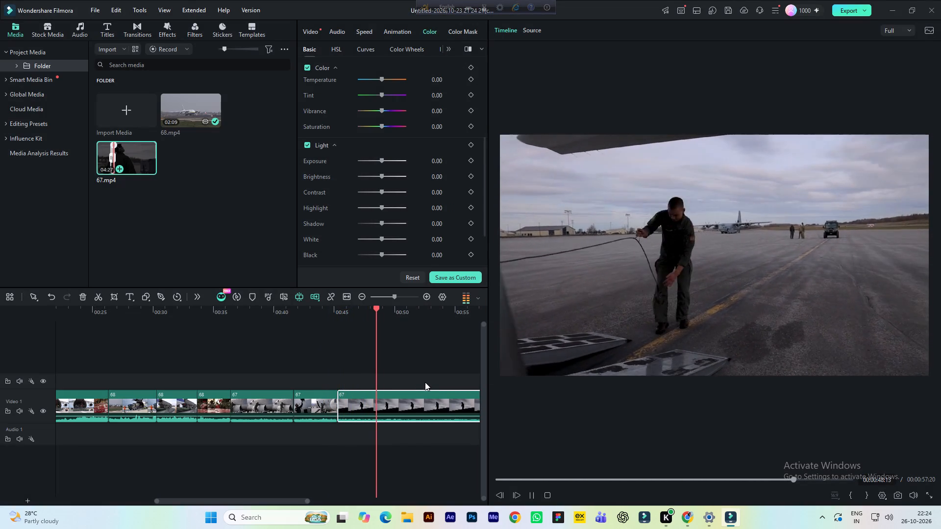
key(space)
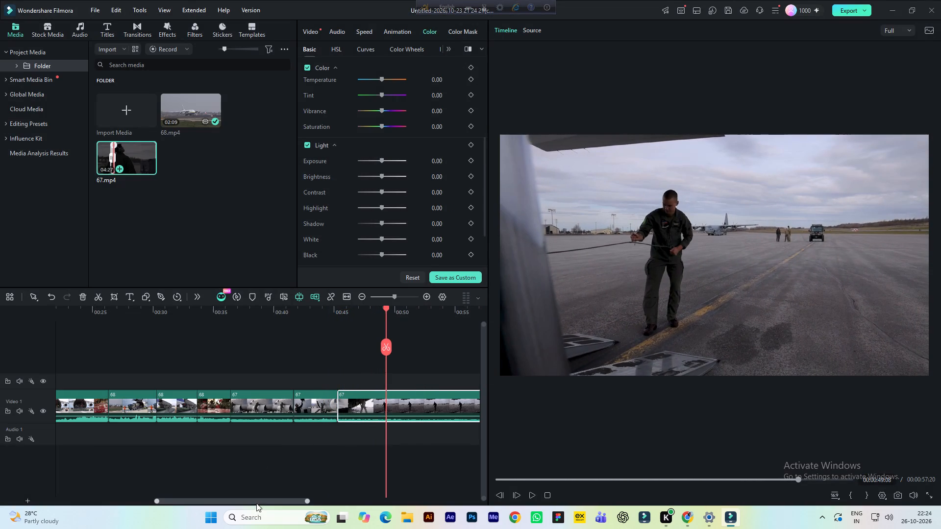
drag(257, 502, 311, 499)
key(space)
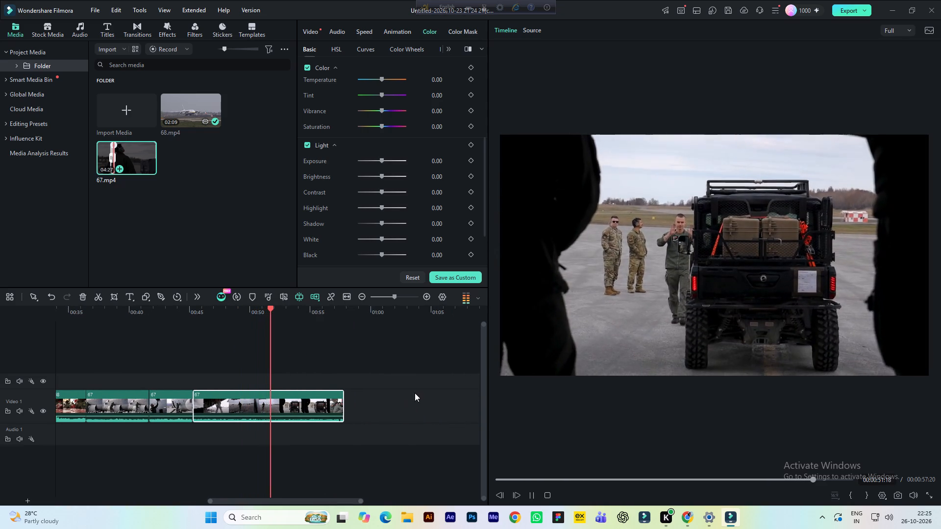
key(space)
Mark the range from about 1:25:20 to 1:30:21 (minutes:seconds:frames) in source clip 67.mp4, showing the vehicle beyond the open cargo ramp.
click(524, 25)
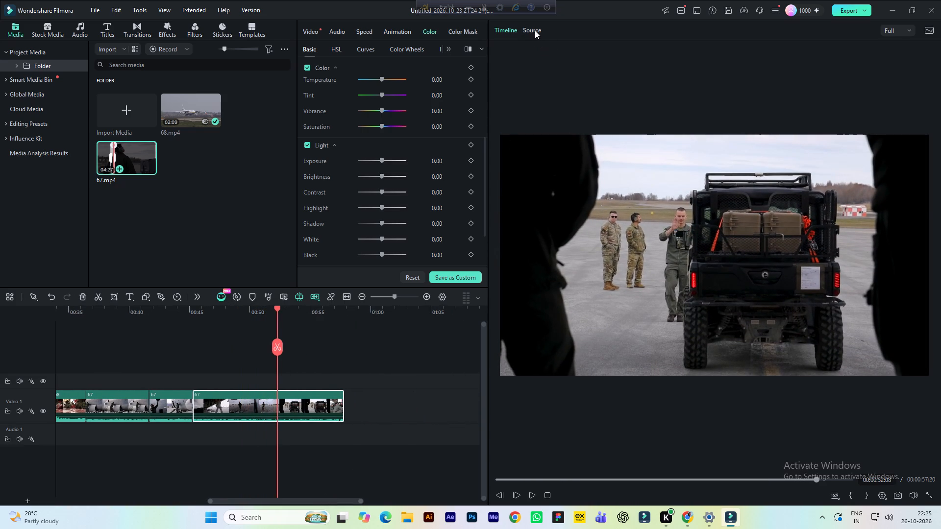
click(535, 30)
key(space)
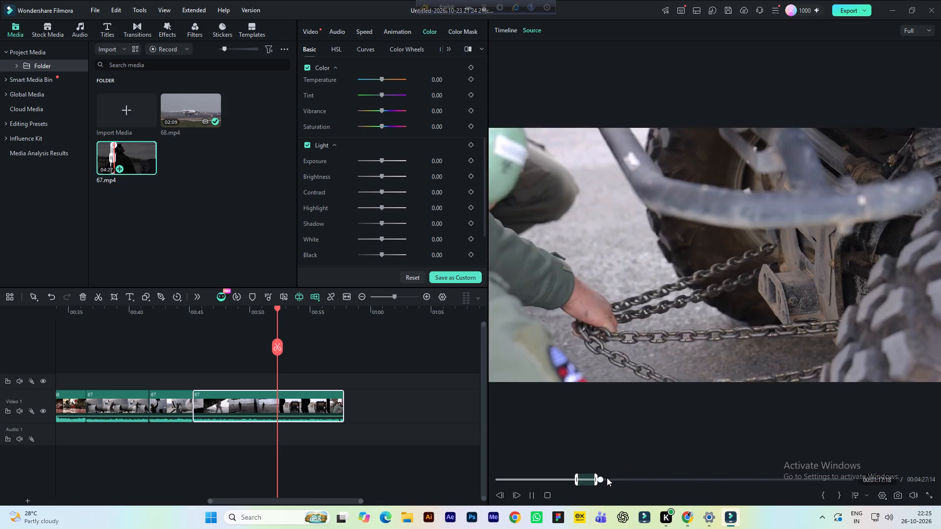
click(607, 479)
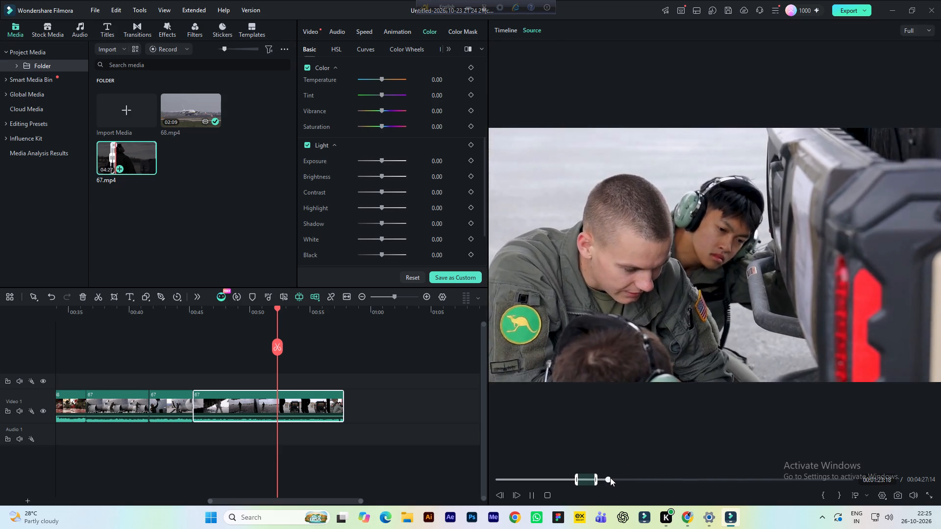
click(617, 478)
click(626, 479)
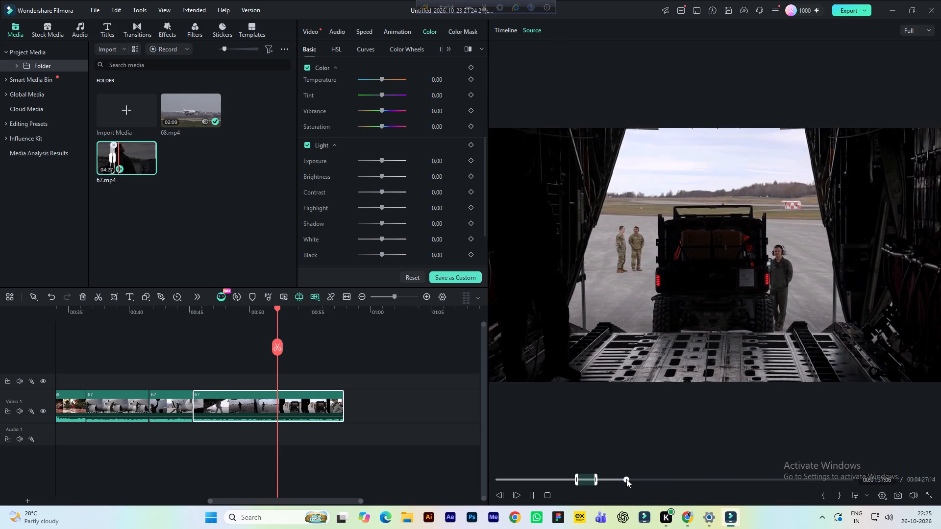
click(620, 477)
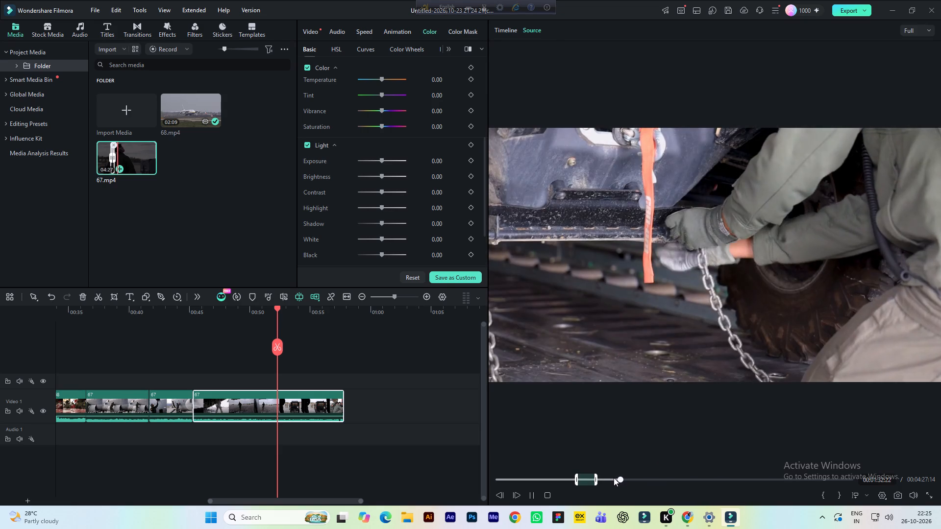
click(610, 479)
key(space)
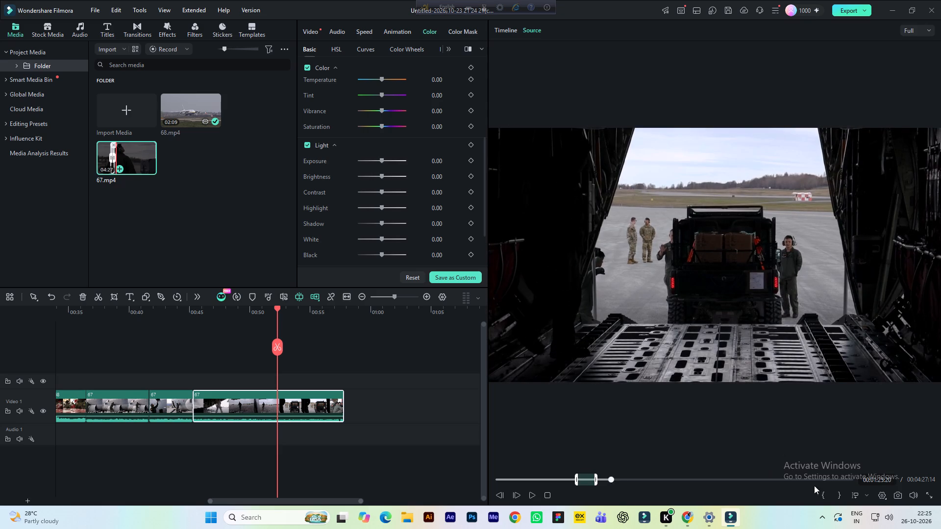
click(823, 492)
key(space)
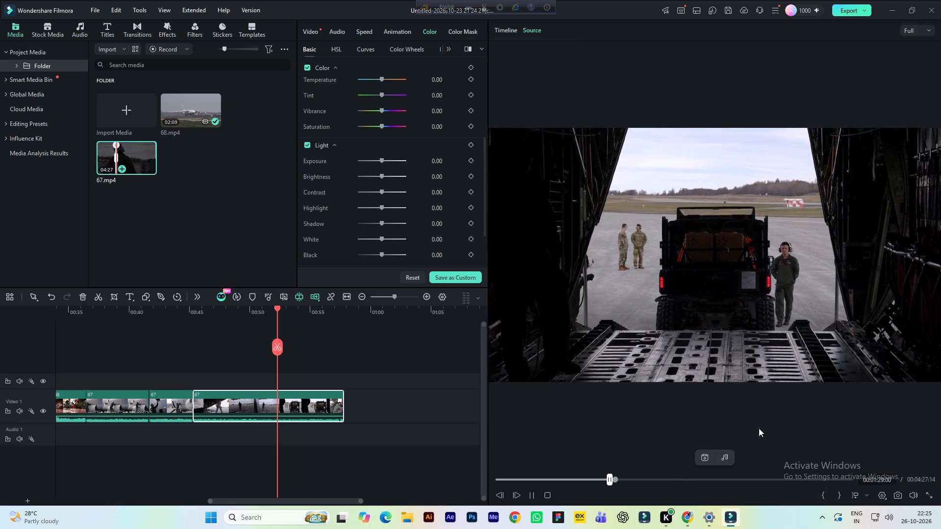
key(space)
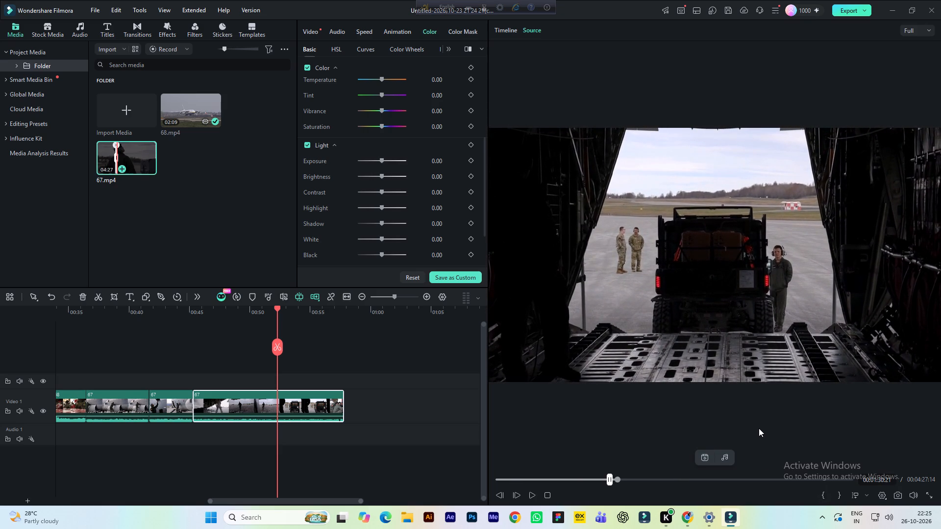
click(839, 494)
Add the marked 67.mp4 range at the end of Video 1, keeping the project settings, and play its opening seconds.
drag(724, 322, 529, 375)
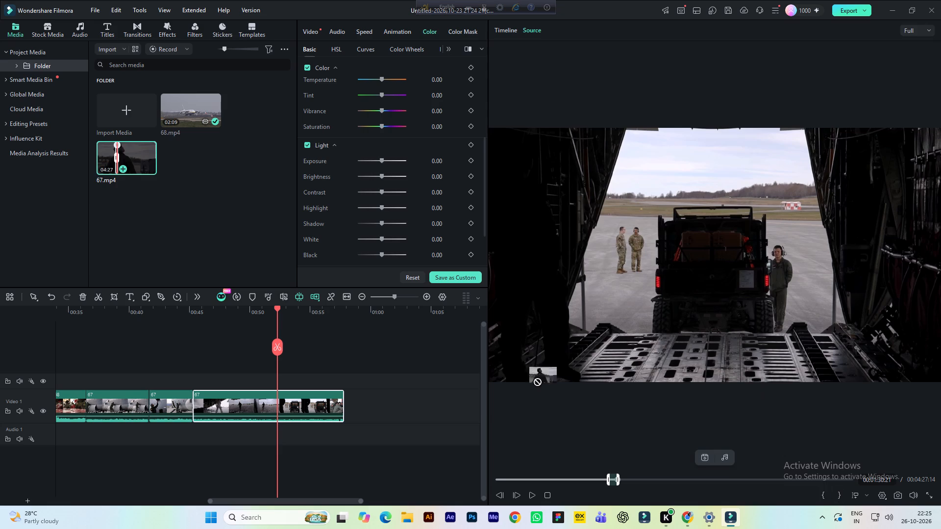
drag(529, 375, 373, 402)
click(516, 280)
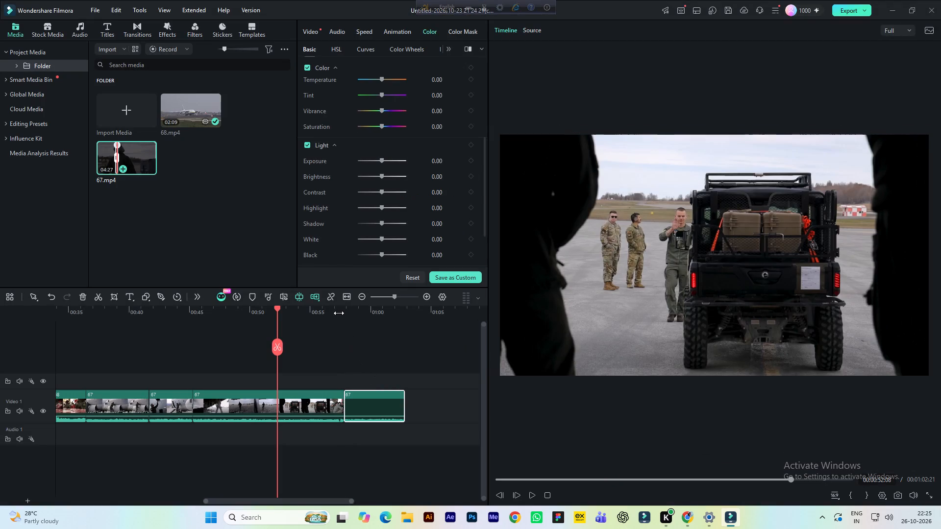
click(338, 311)
key(space)
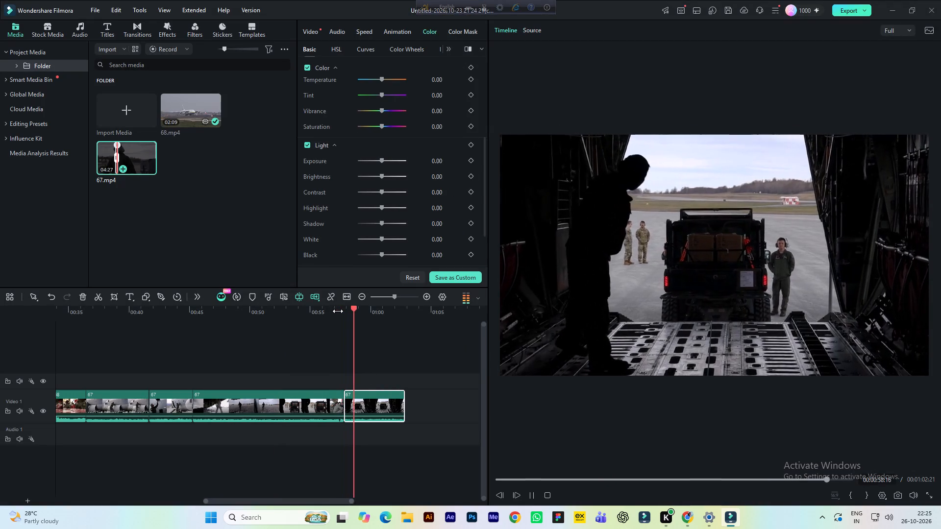
key(space)
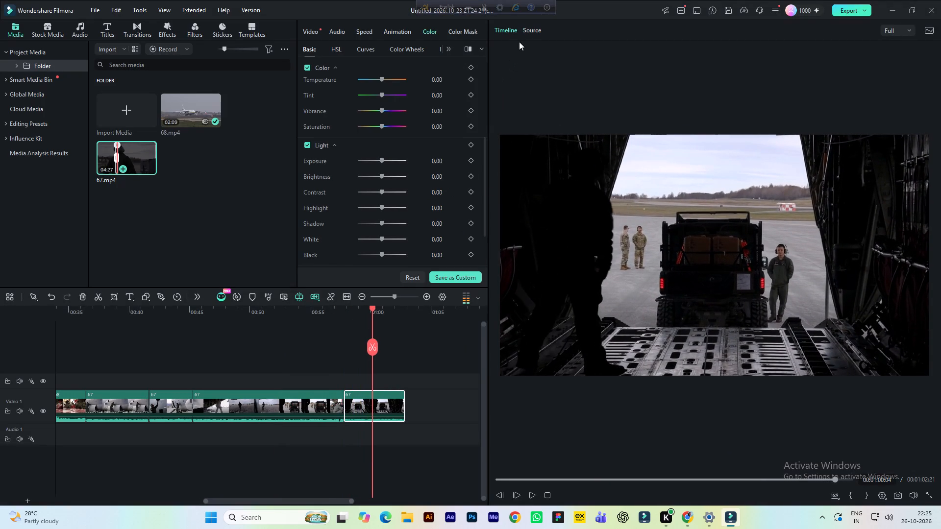
Mark the range from about 1:34:21 to 1:45:27 (minutes:seconds:frames) in source clip 67.mp4, starting at the chain-securing shot.
click(529, 31)
key(space)
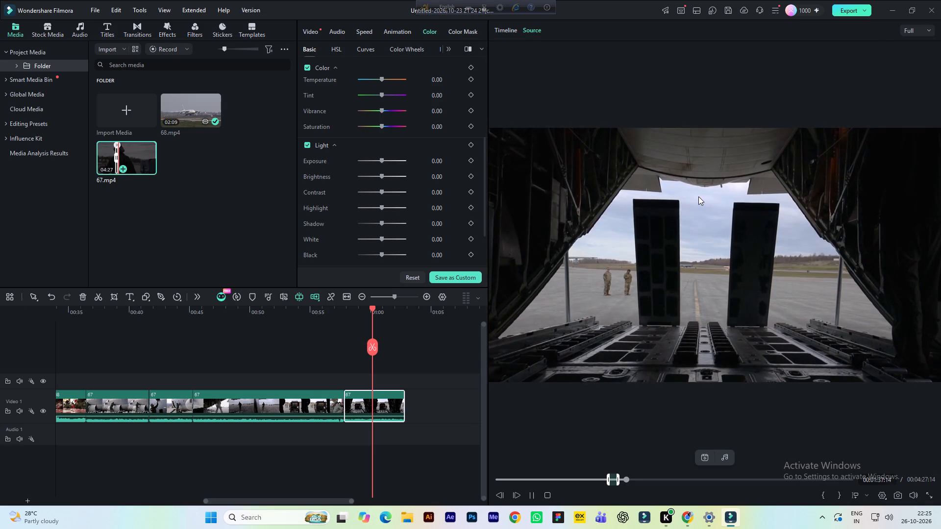
key(space)
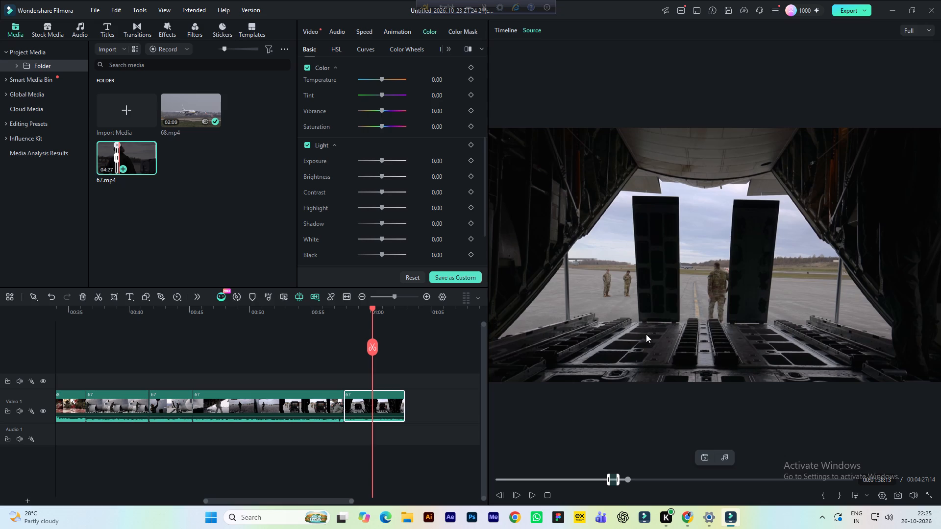
click(622, 481)
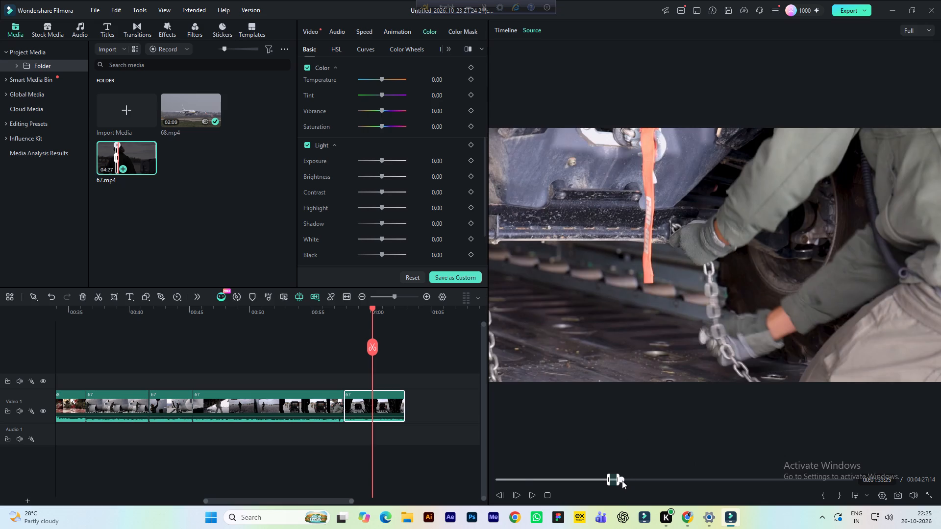
key(space)
key(space)
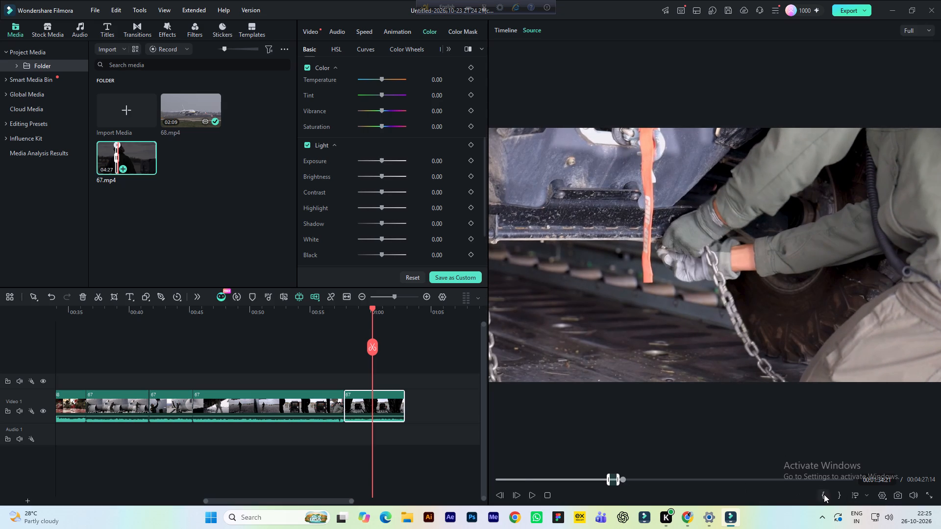
click(824, 494)
key(space)
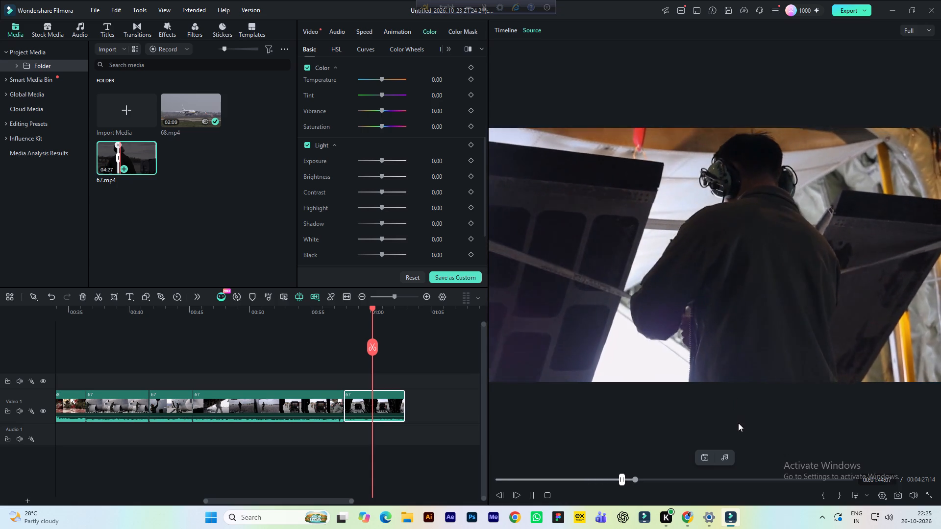
key(space)
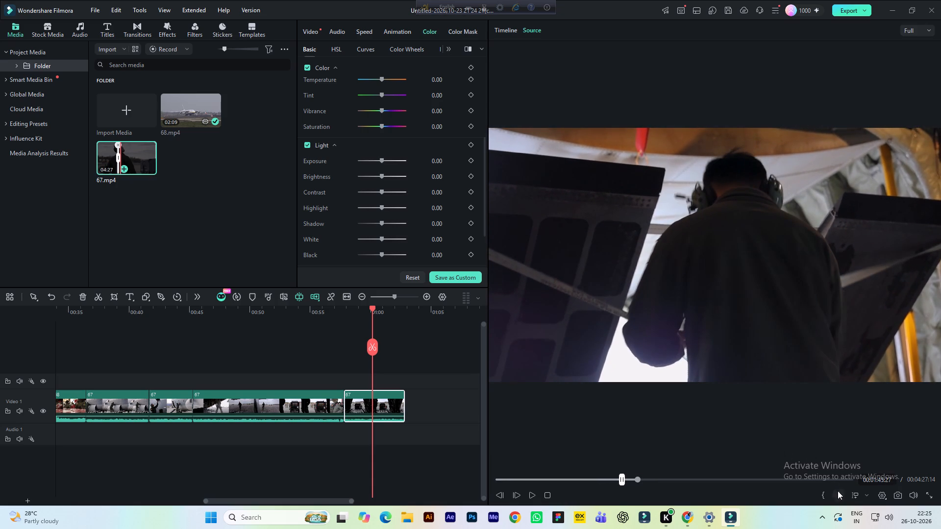
click(840, 496)
Add the marked 67.mp4 range at the end of Video 1, keeping the current project settings.
drag(720, 333, 441, 405)
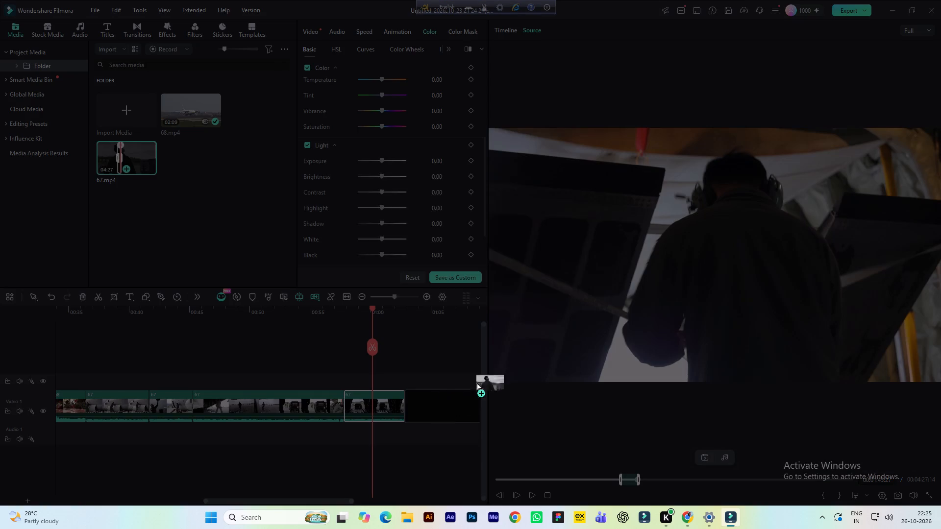
click(543, 282)
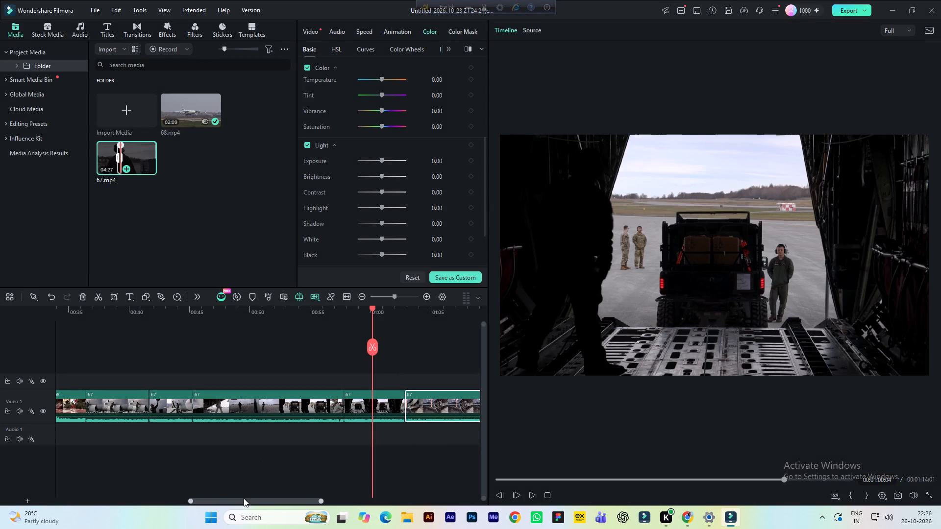
Apply the Montage speed ramp to the newly added last 67 clip on Video 1.
drag(246, 502, 309, 508)
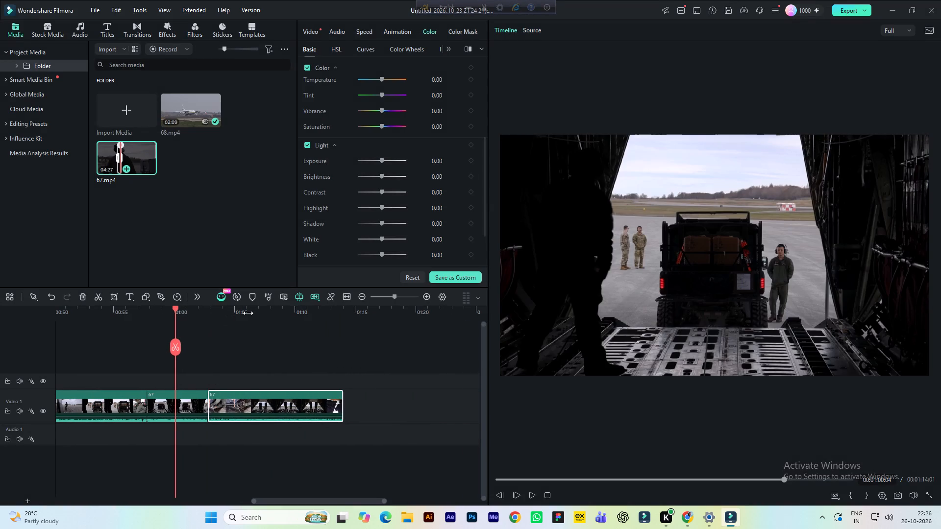
click(251, 312)
click(269, 405)
click(365, 38)
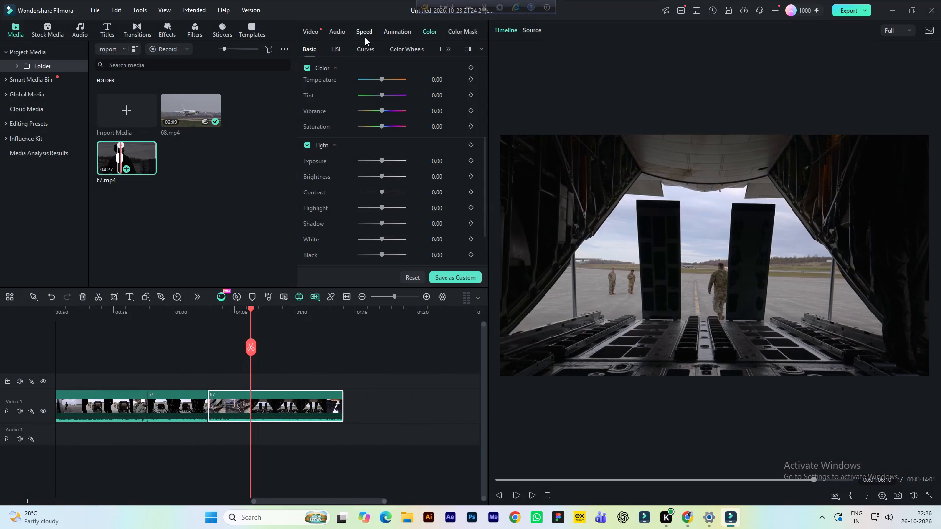
click(389, 54)
click(381, 73)
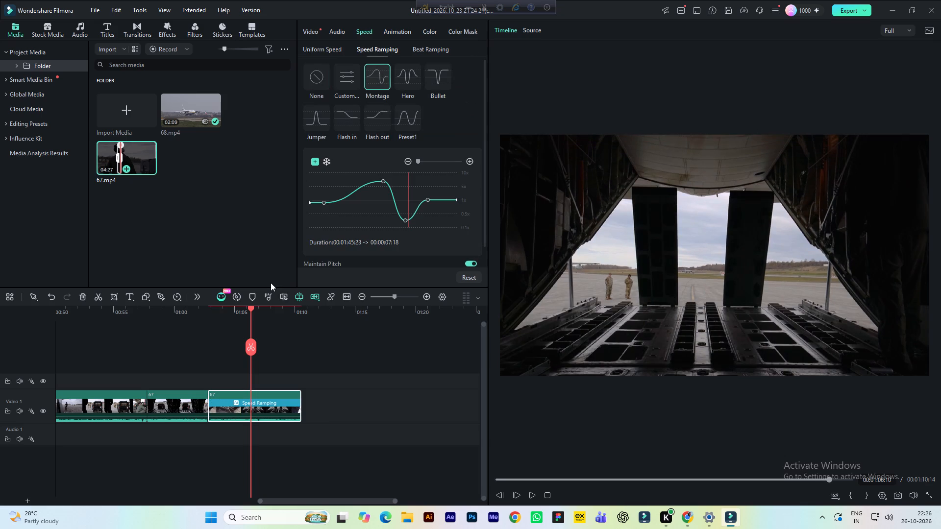
Apply the Hero speed ramp to the long 67 clip that starts at about 45 s on Video 1.
click(187, 311)
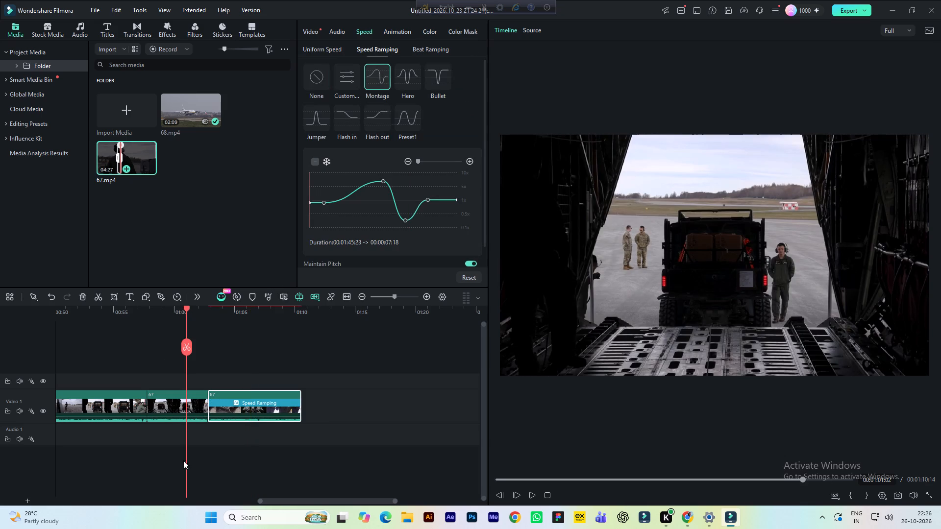
drag(280, 501, 246, 494)
drag(243, 493, 233, 491)
click(198, 391)
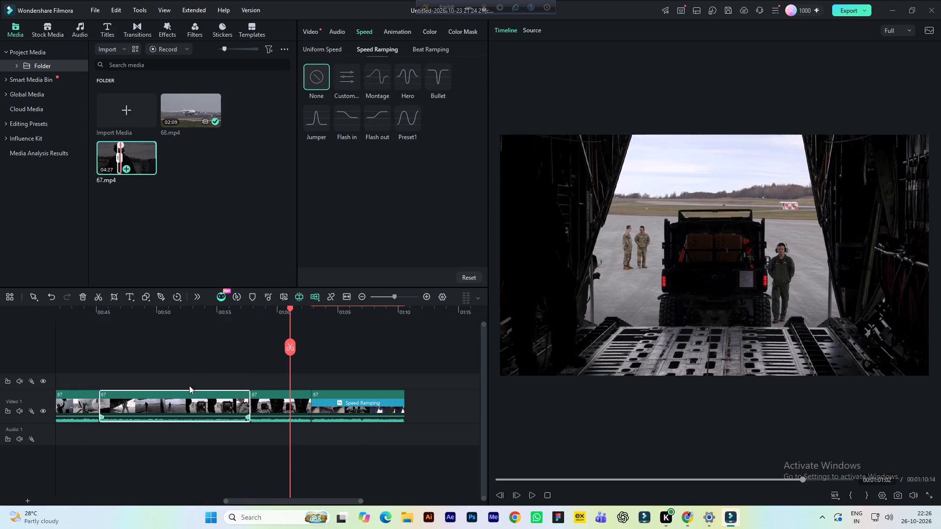
click(156, 315)
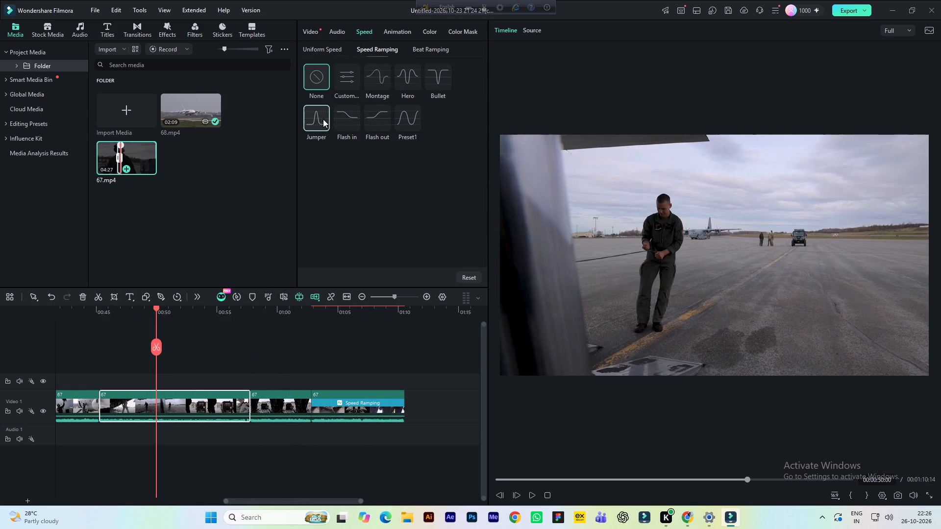
click(413, 77)
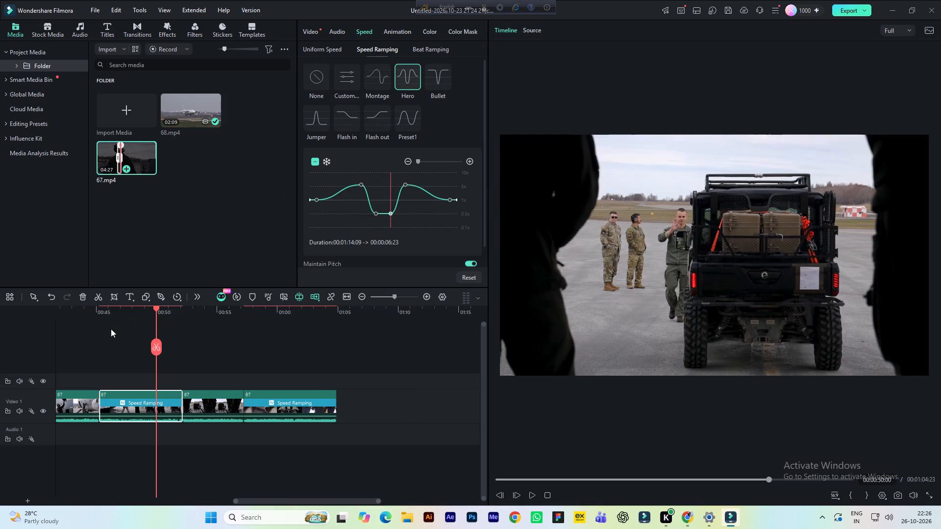
Play the timeline from about 43 s to 1:03 to review the Hero and Montage speed ramps.
click(75, 313)
key(space)
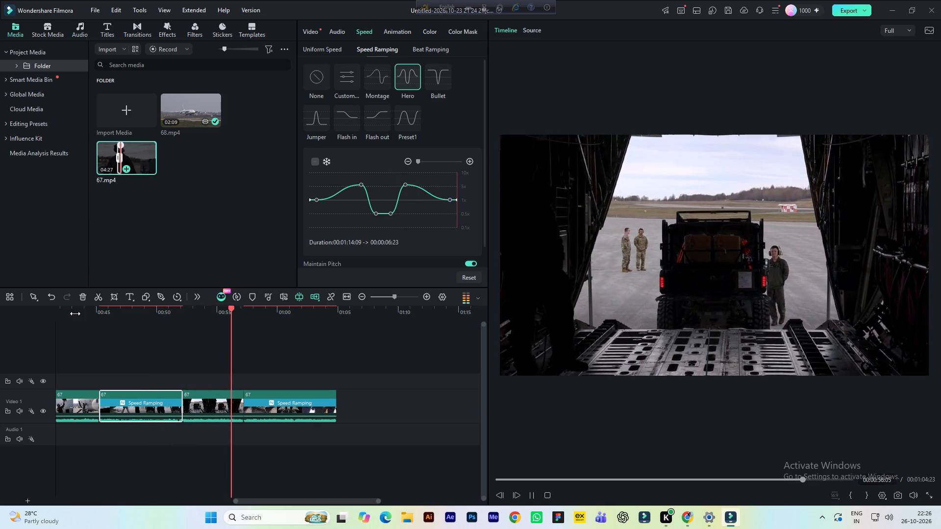
click(308, 420)
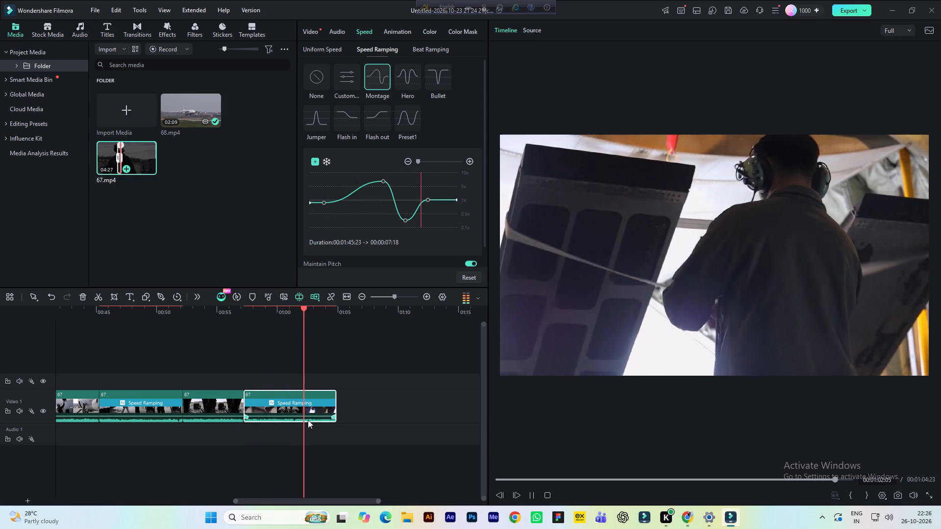
key(space)
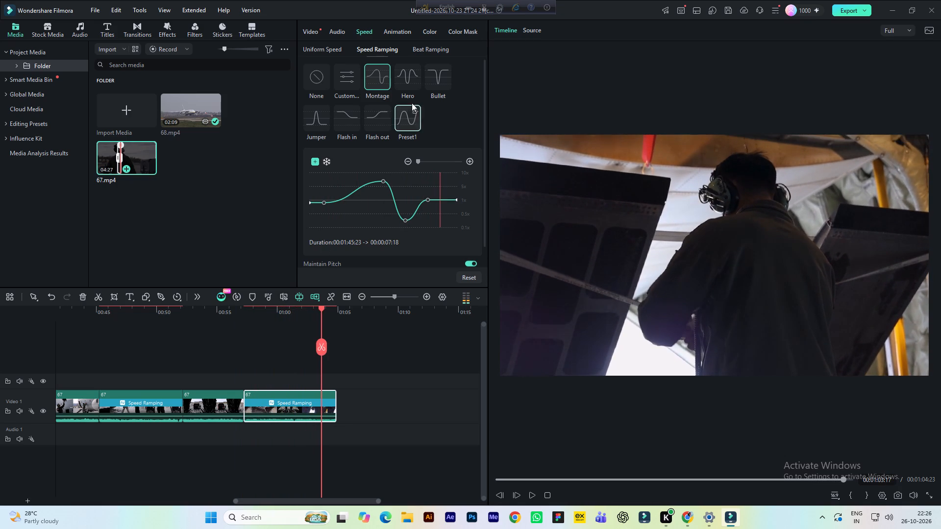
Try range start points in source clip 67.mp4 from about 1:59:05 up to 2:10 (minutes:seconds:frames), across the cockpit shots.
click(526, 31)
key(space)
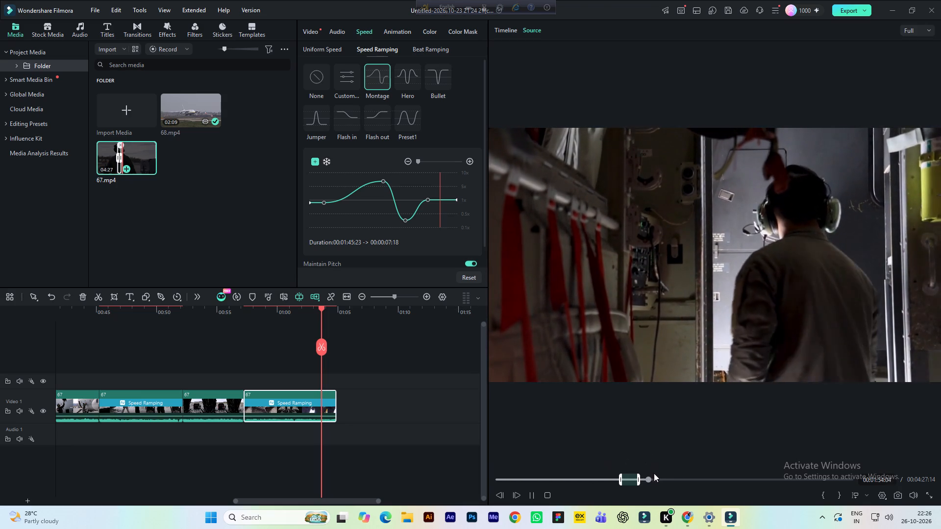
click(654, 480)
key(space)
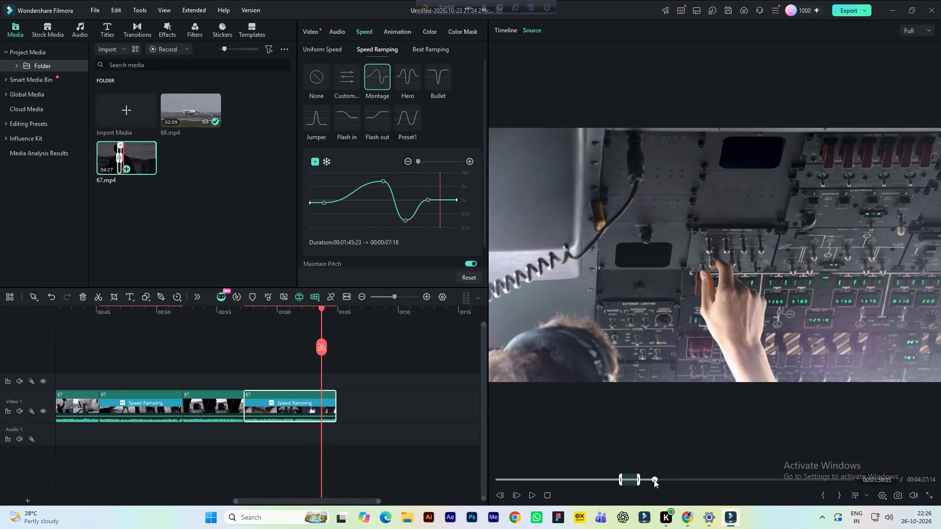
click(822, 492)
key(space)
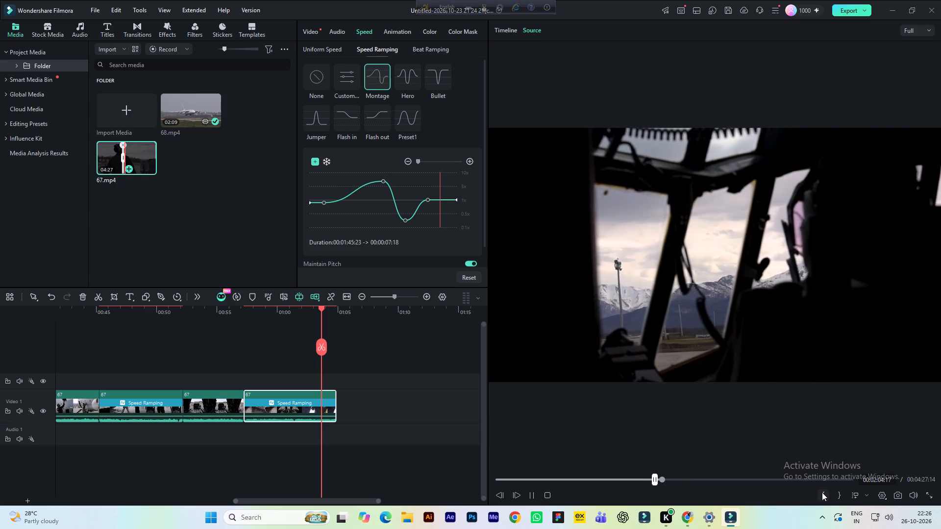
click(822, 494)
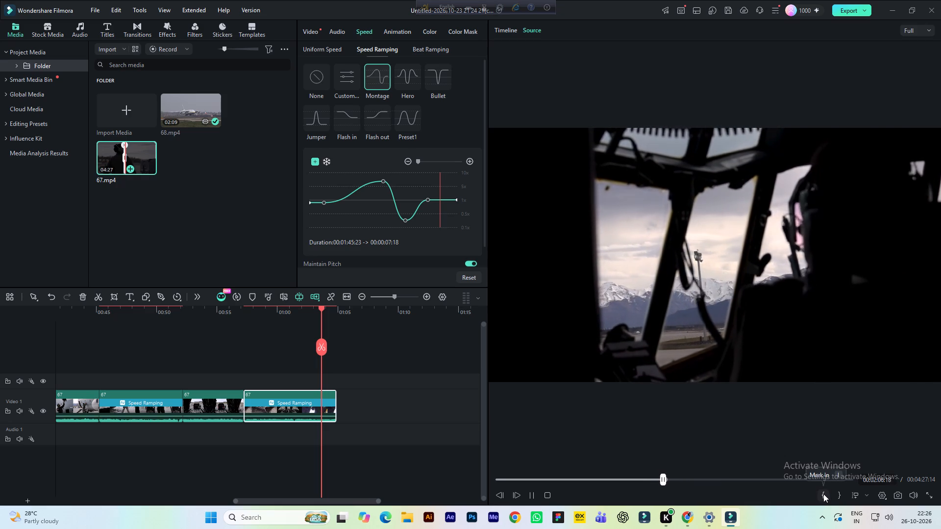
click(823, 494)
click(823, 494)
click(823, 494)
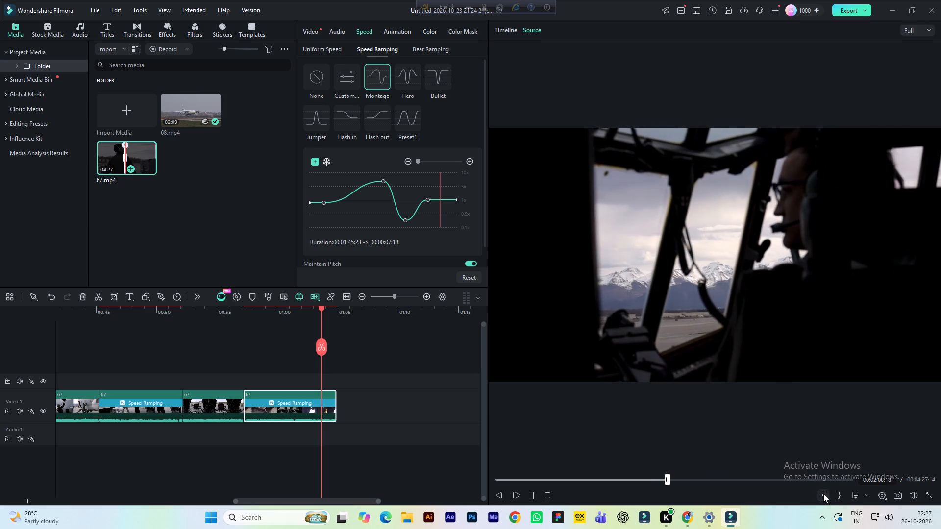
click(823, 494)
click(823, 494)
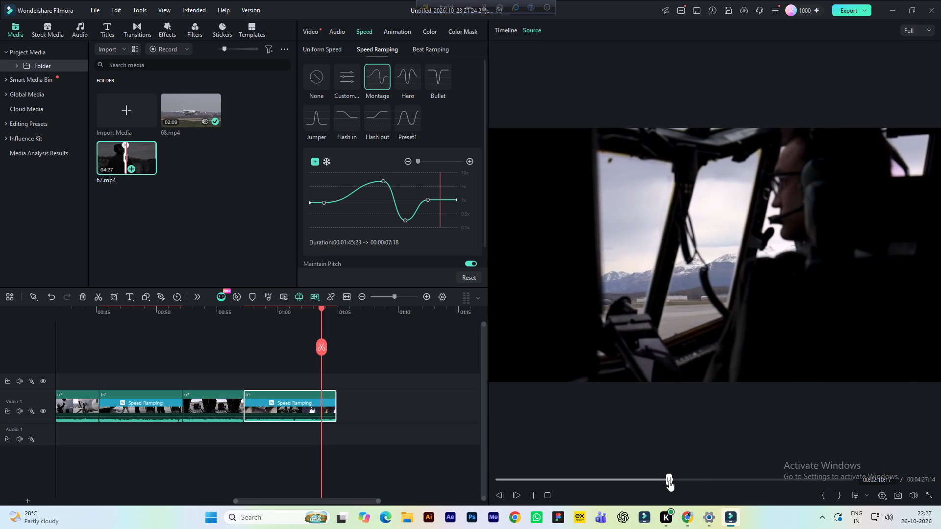
Mark a range in source clip 67.mp4 from about 1:53 to 1:56, from the headset-wearing crewman to the cockpit shot.
click(666, 479)
click(662, 479)
click(651, 479)
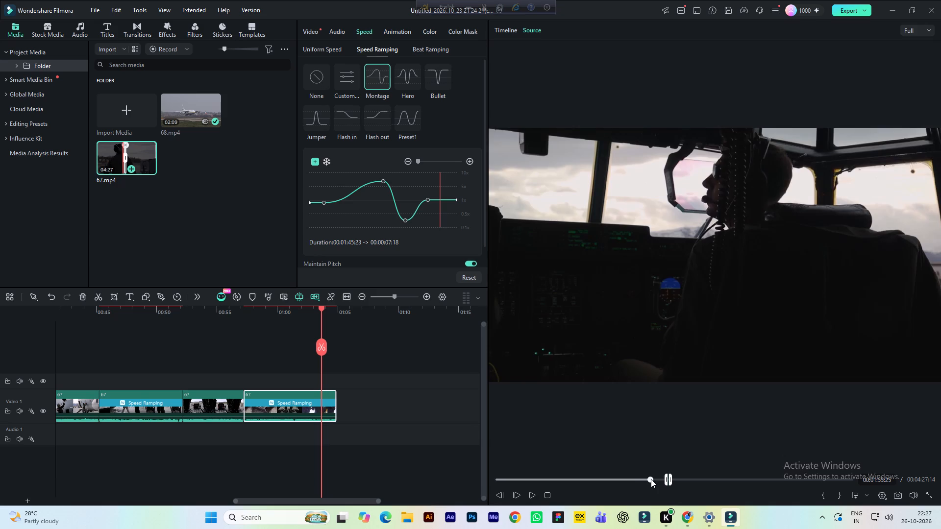
key(space)
click(644, 478)
click(633, 478)
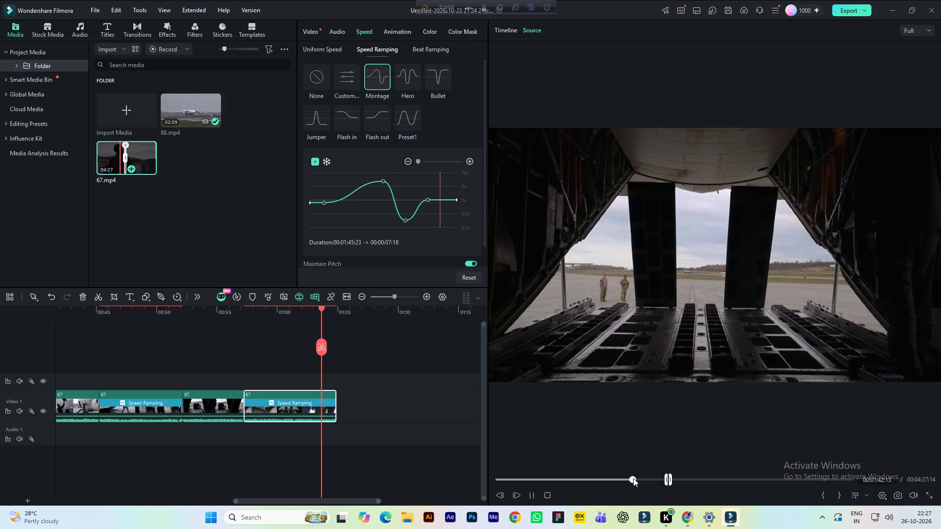
click(639, 477)
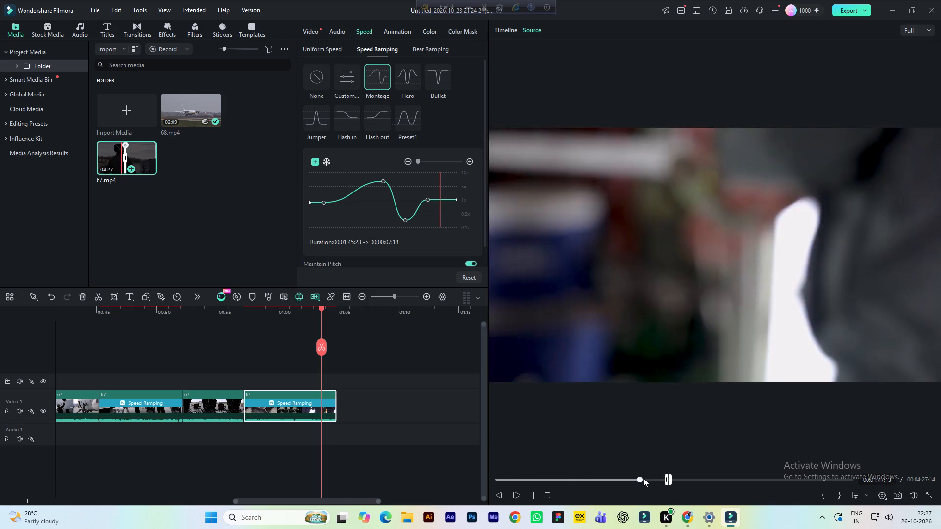
click(644, 478)
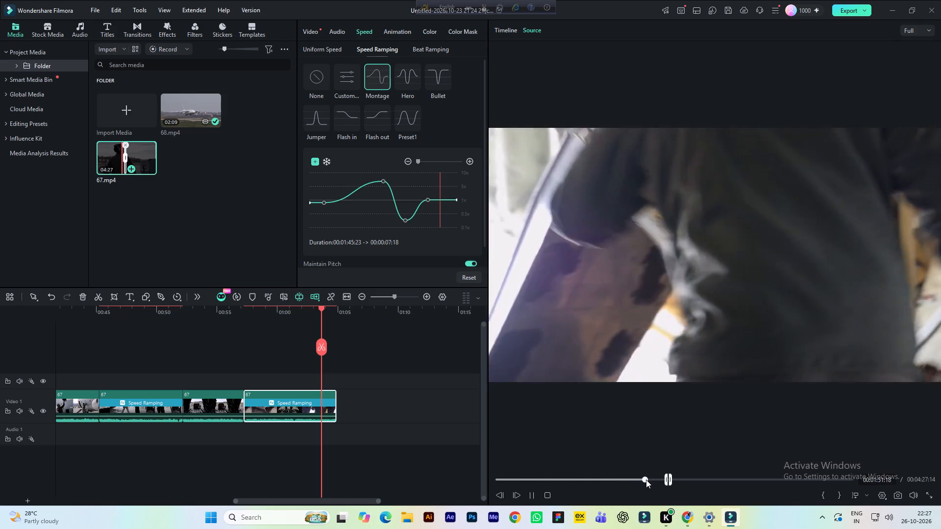
key(space)
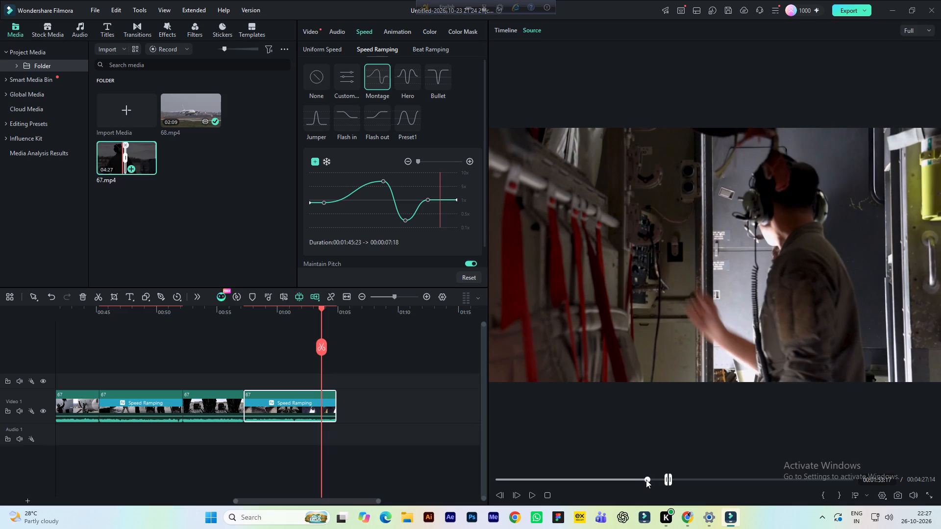
click(824, 496)
key(space)
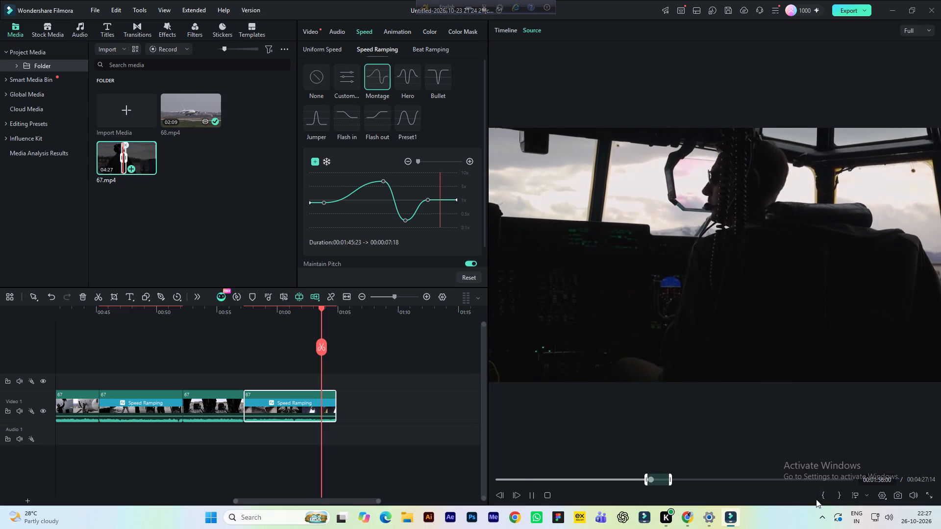
key(space)
click(840, 493)
Append the marked 67.mp4 range to the end of Video 1, keeping the 1920x1080 25fps project settings, and play it back.
drag(687, 321, 414, 374)
drag(398, 385, 391, 391)
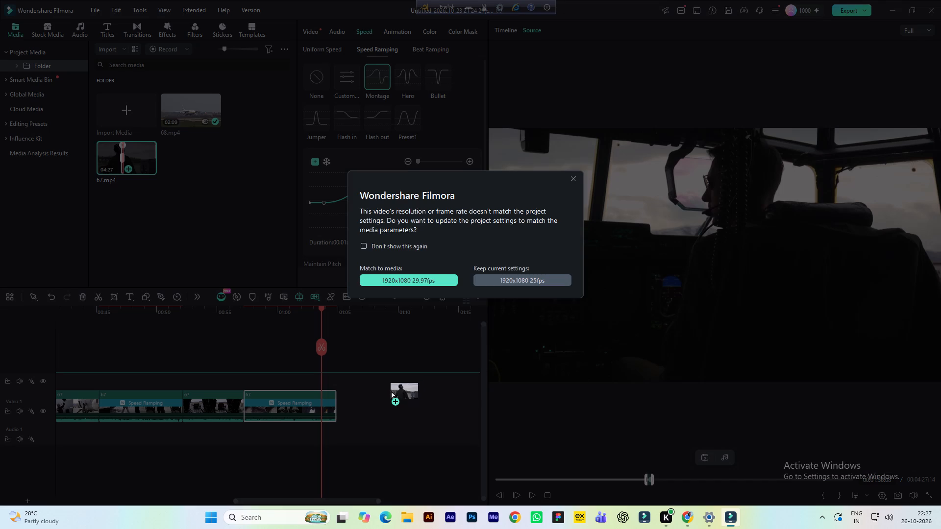
drag(391, 391, 387, 401)
click(529, 282)
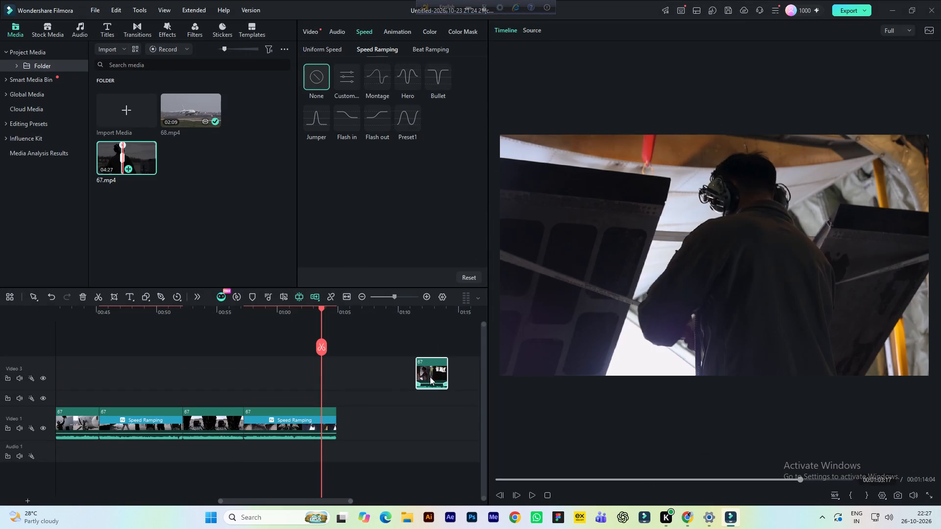
drag(432, 374, 411, 416)
key(space)
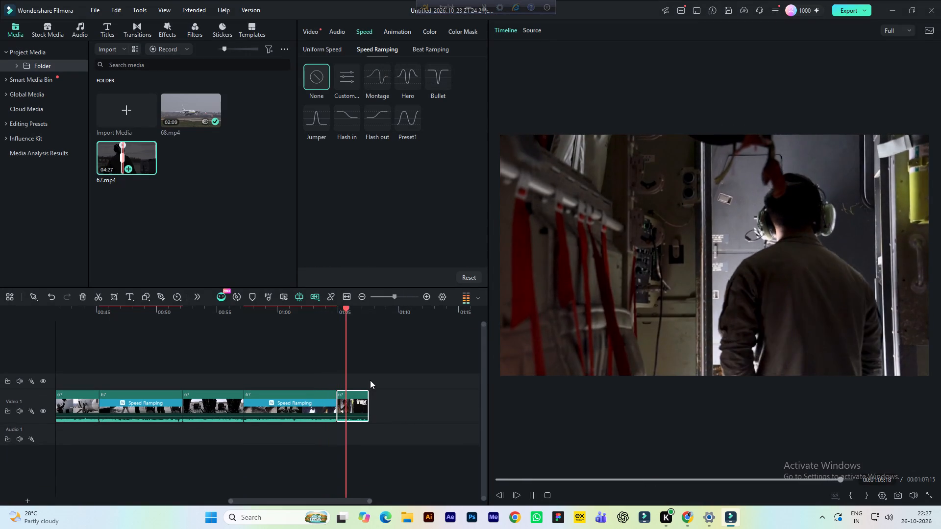
key(space)
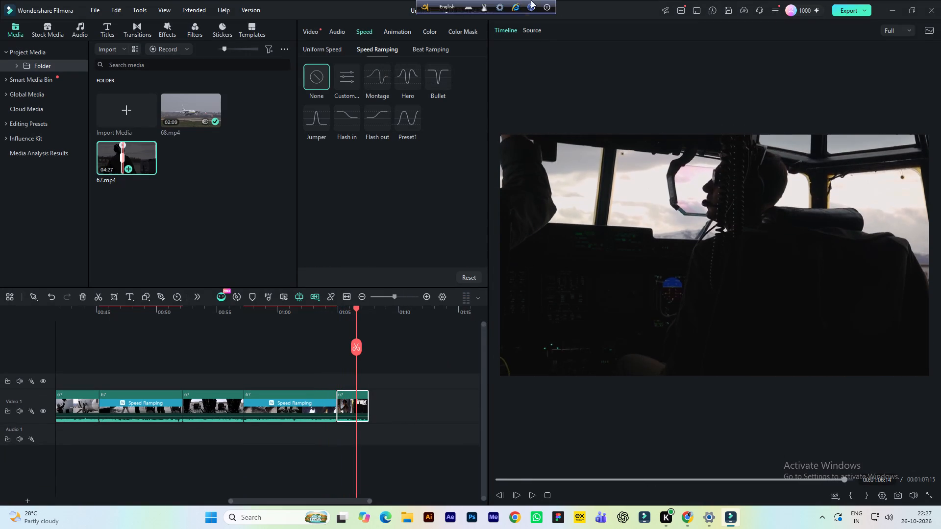
Mark a new range in source clip 67.mp4 from about 2:09 to 2:17, across the in-flight cockpit shots.
click(527, 29)
key(space)
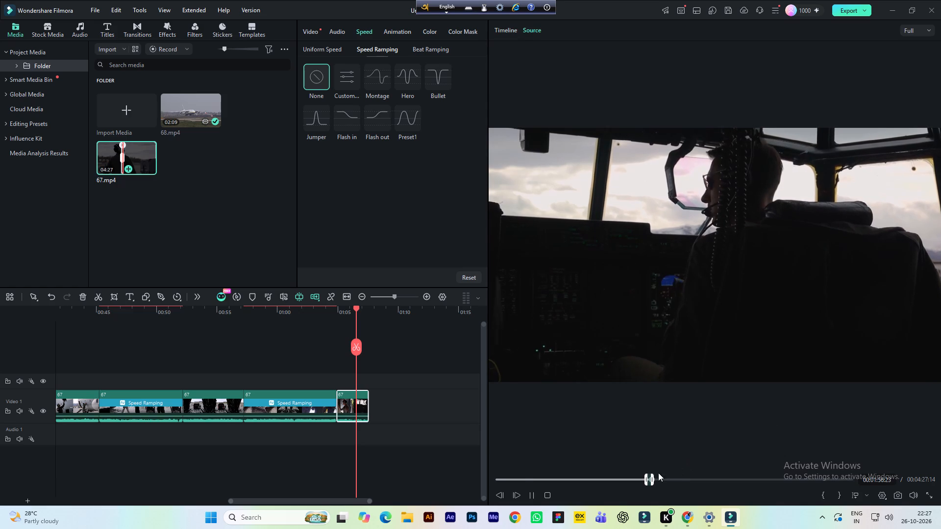
click(659, 481)
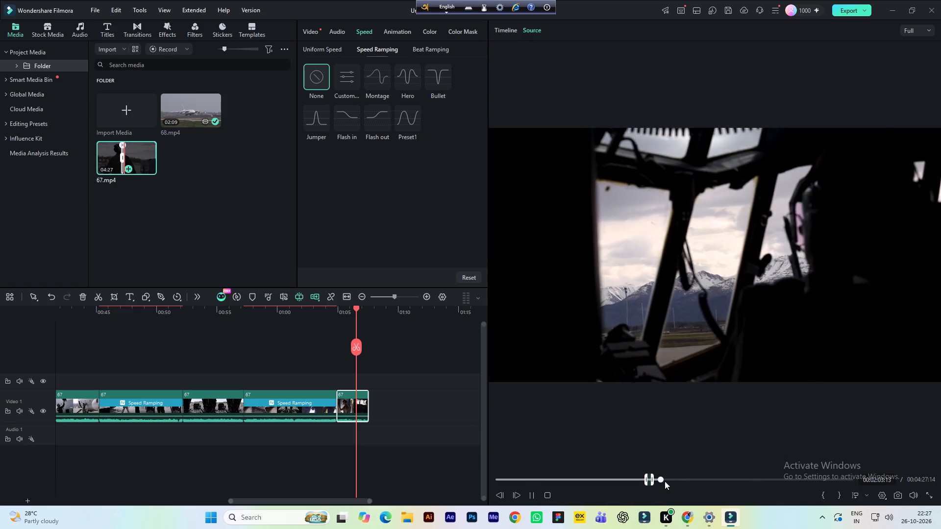
click(670, 478)
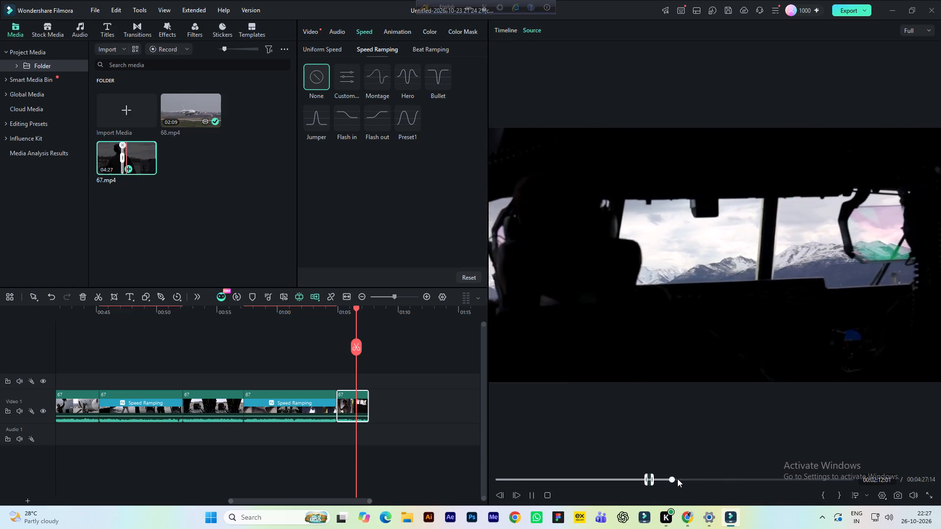
click(679, 478)
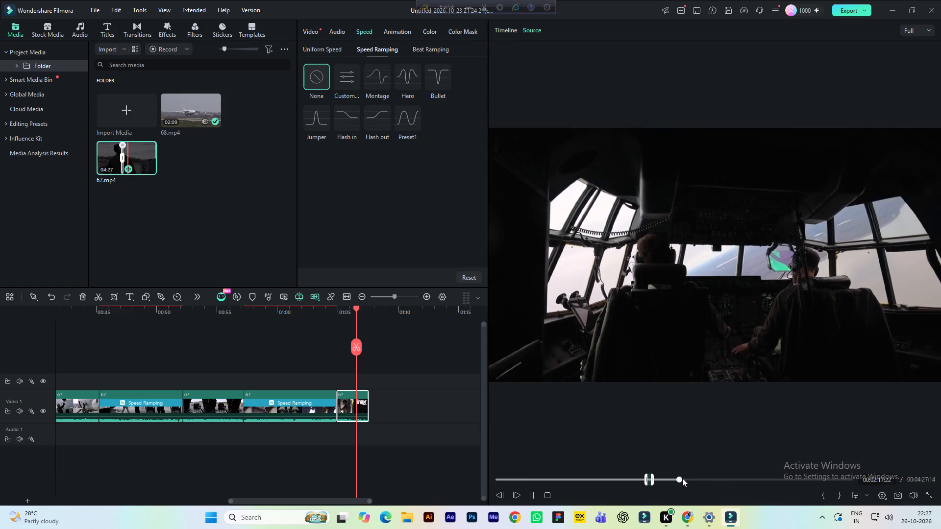
key(space)
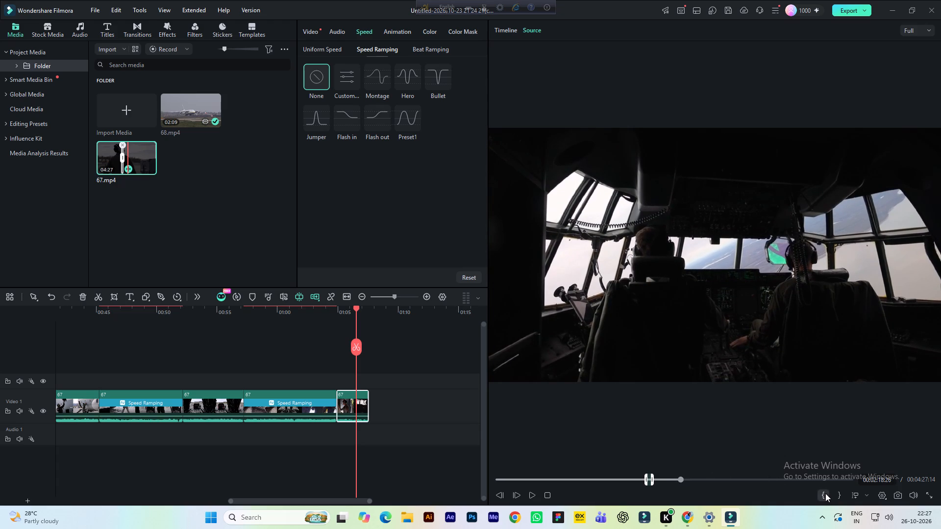
click(825, 493)
key(space)
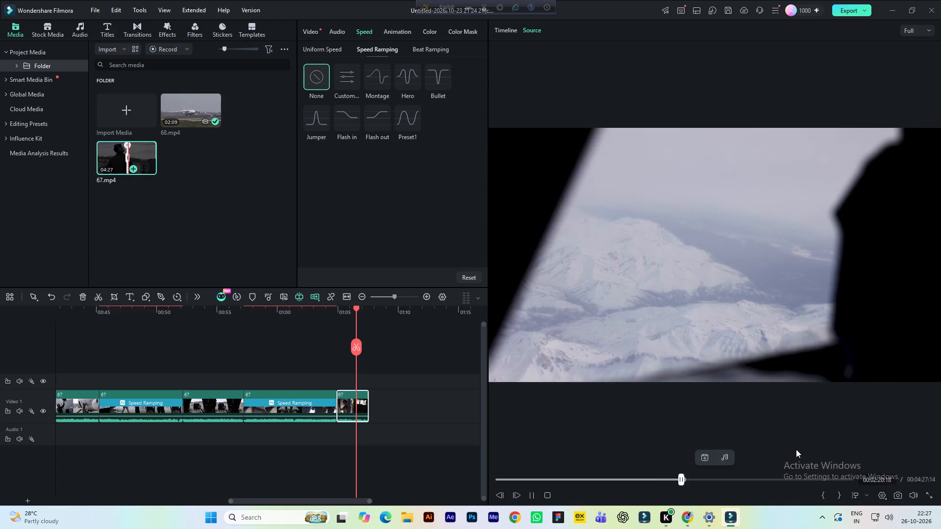
click(668, 481)
key(space)
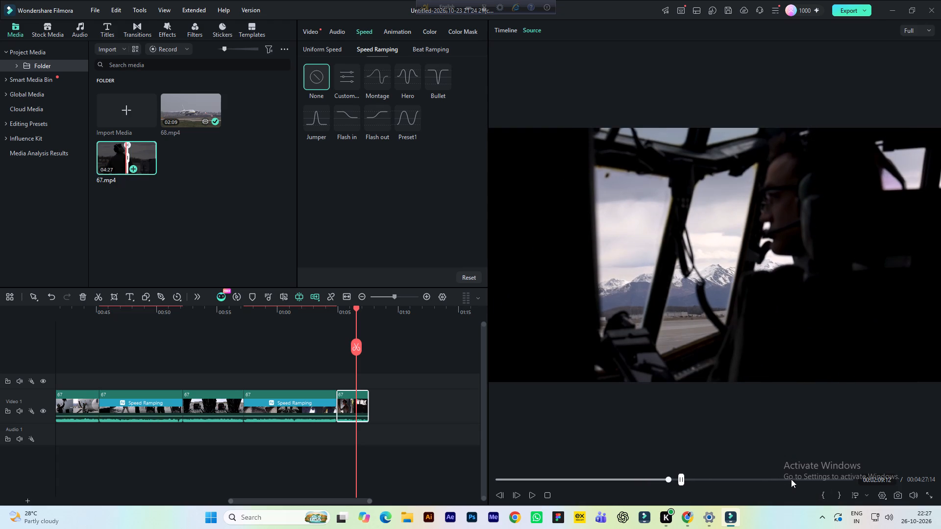
click(822, 494)
key(space)
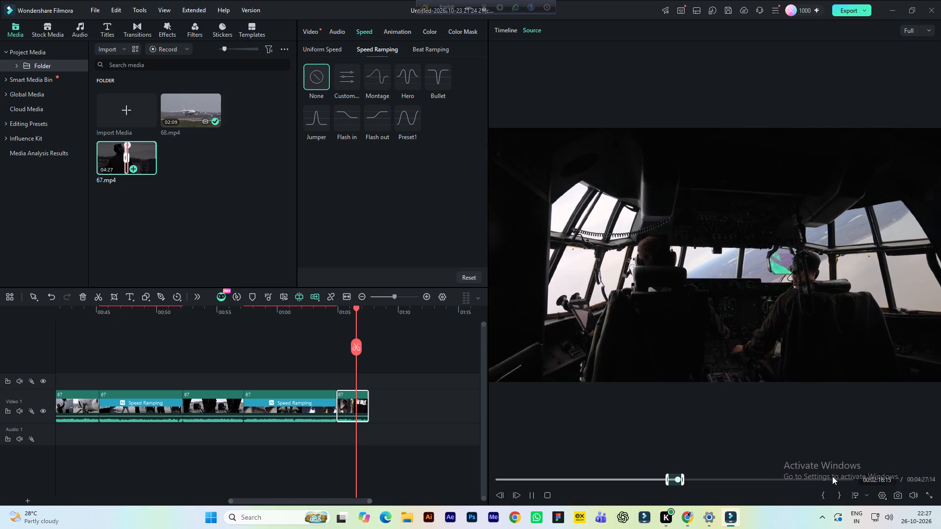
key(space)
click(841, 493)
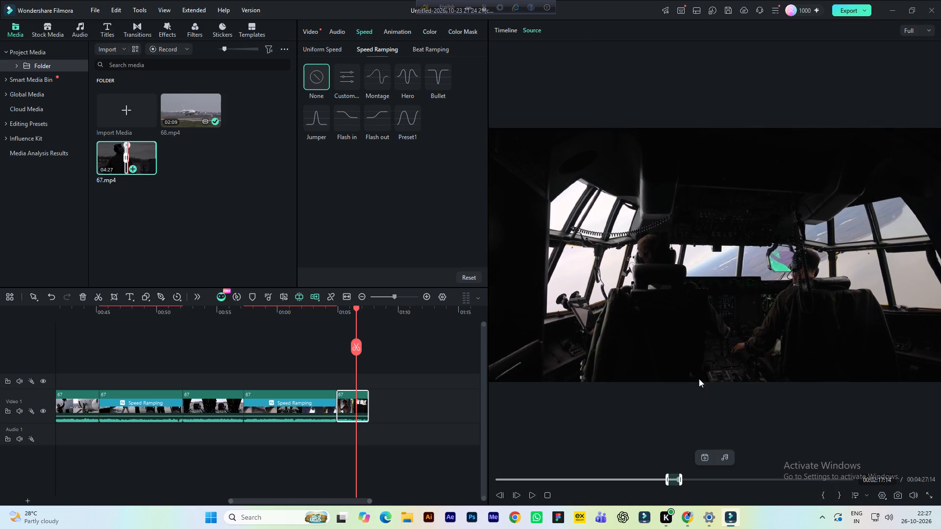
Append the marked cockpit range to the end of Video 1, keeping the 1920x1080 25fps project settings.
drag(728, 339, 415, 397)
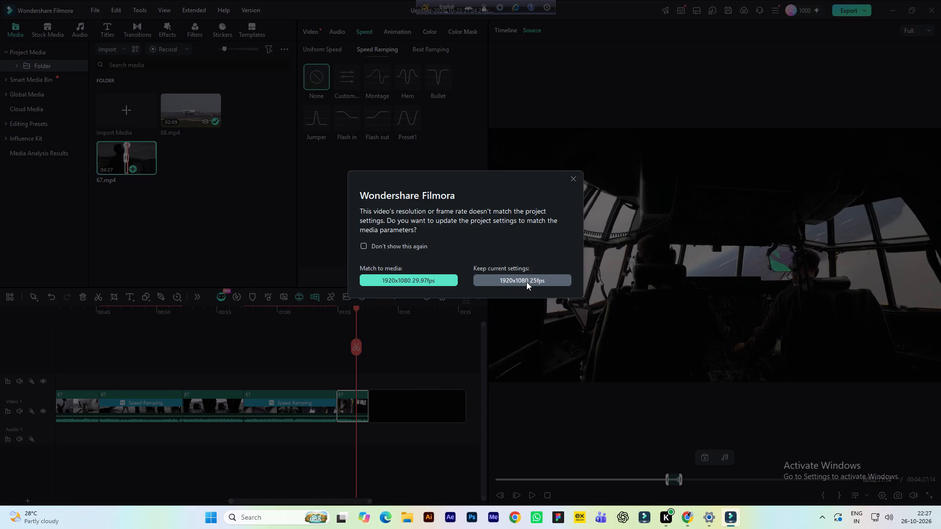
click(526, 282)
drag(292, 501, 304, 501)
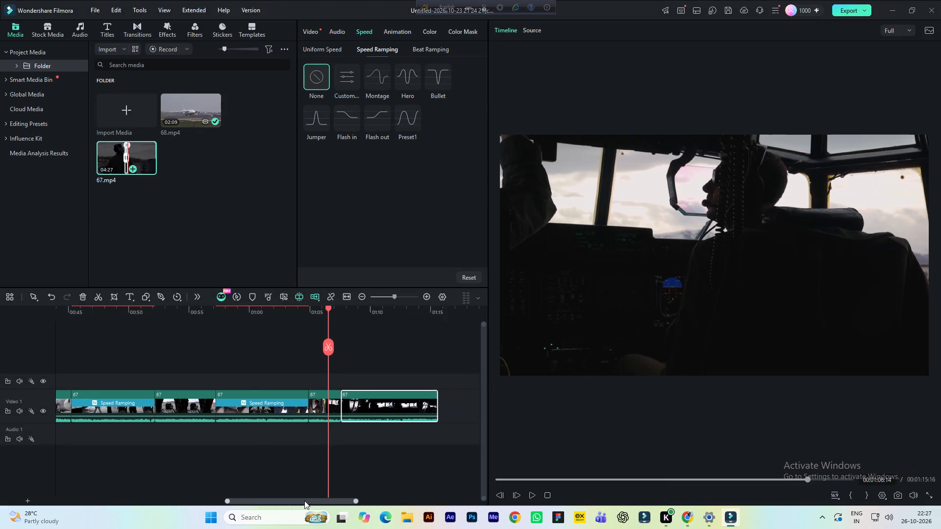
drag(304, 501, 358, 501)
click(229, 311)
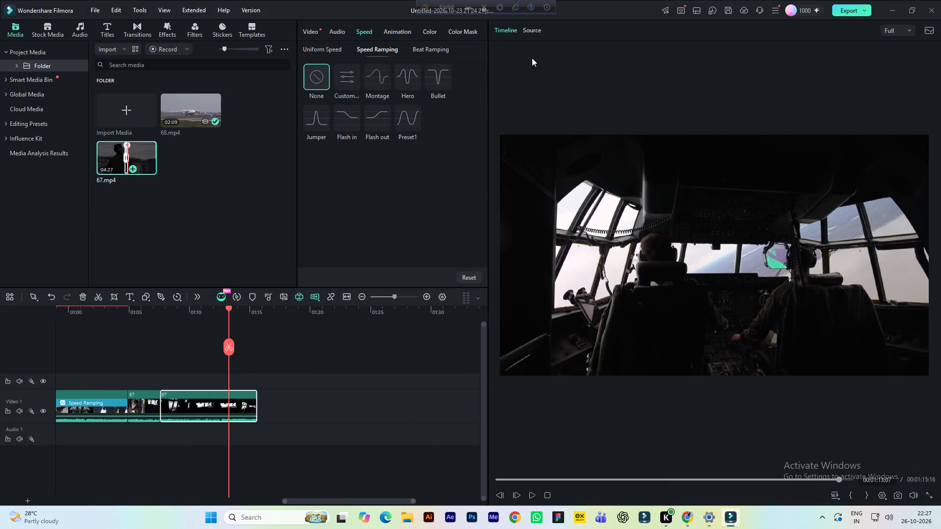
Set the range start in source clip 67.mp4 at 2:28:07 (minutes:seconds:frames), where the crewman stands by the cargo ramp.
click(530, 29)
key(space)
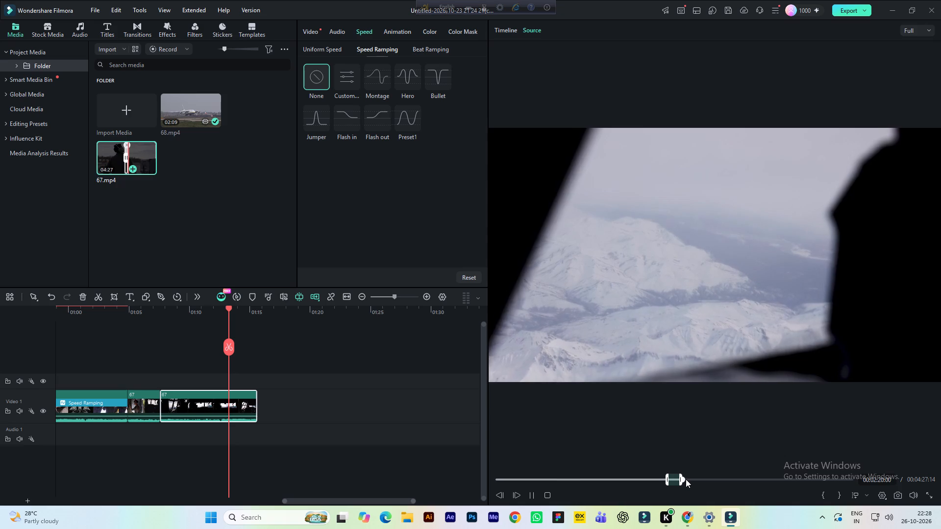
click(687, 479)
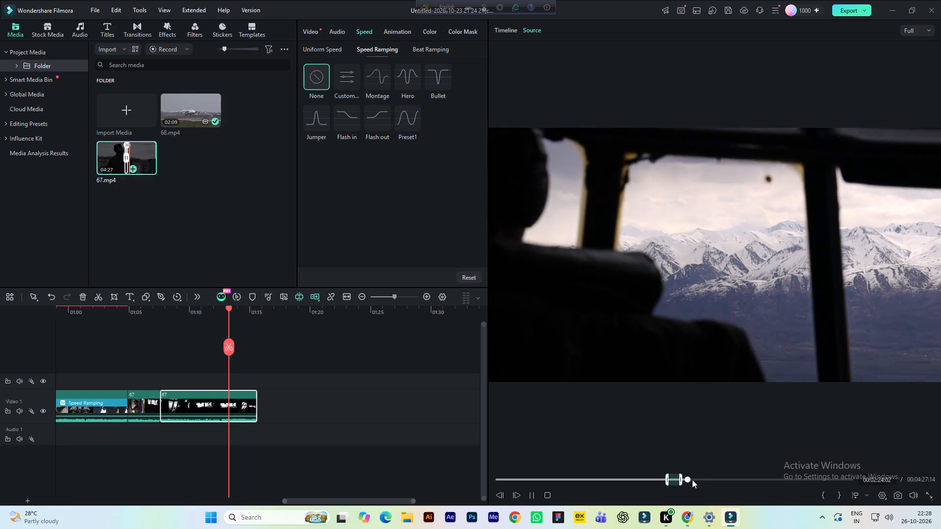
click(692, 480)
click(698, 479)
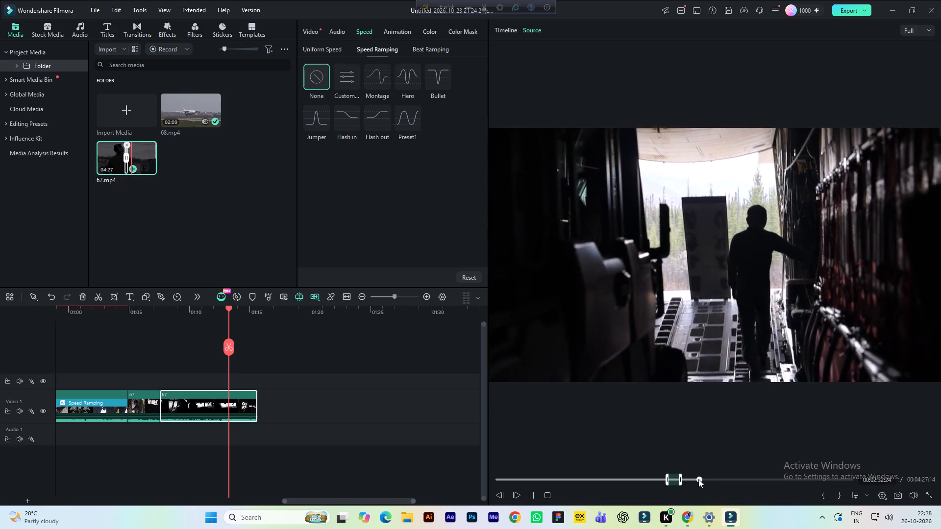
click(695, 480)
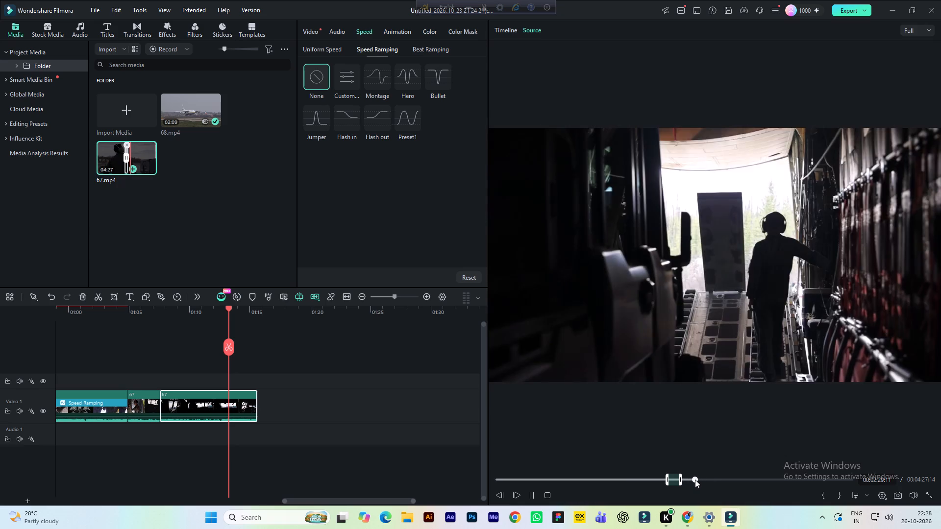
key(space)
click(693, 480)
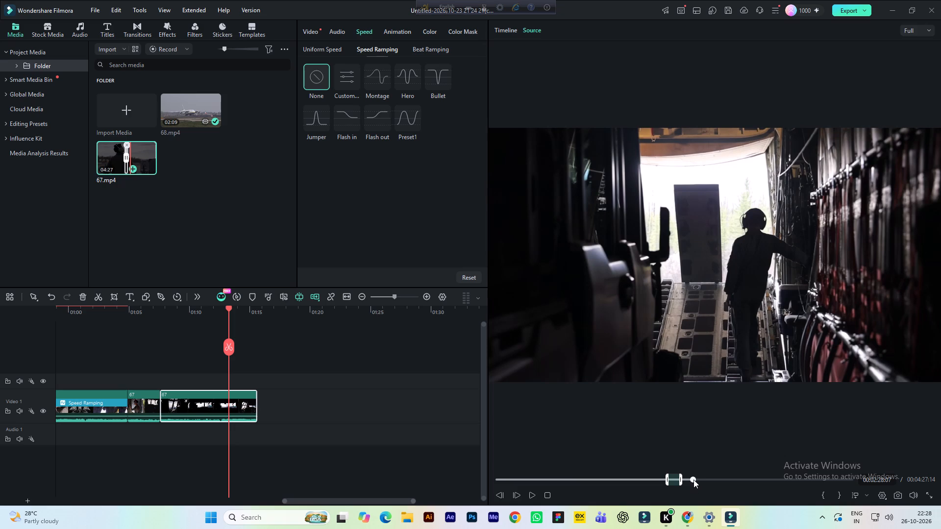
key(space)
click(690, 480)
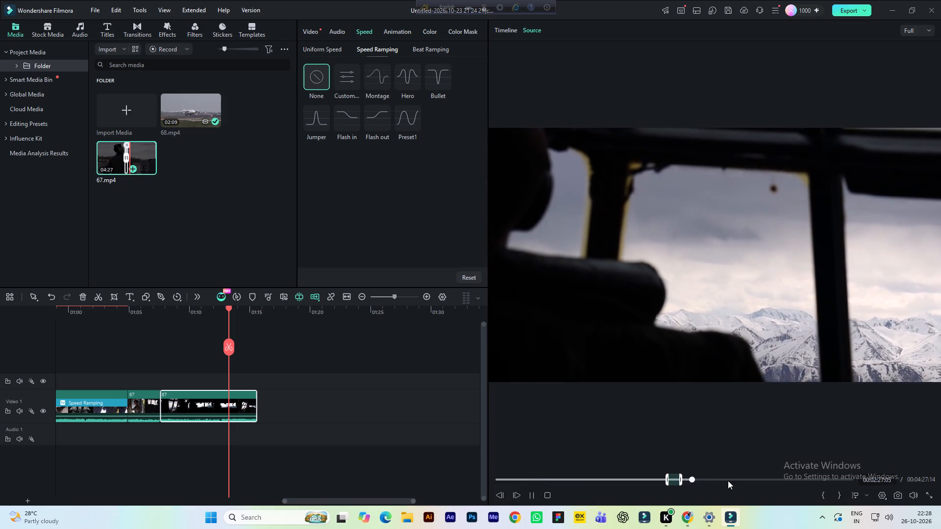
key(space)
click(825, 496)
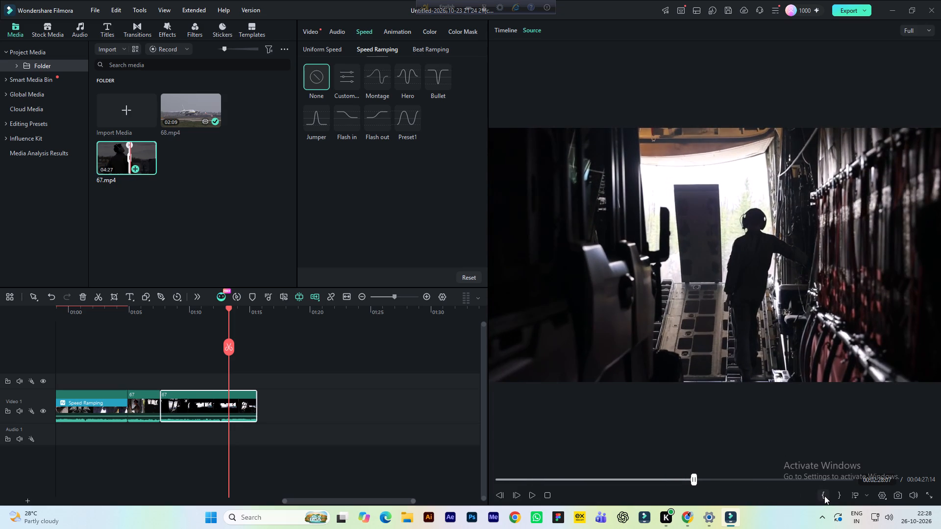
Set the range end in source clip 67.mp4 at about 2:41, on the side view of aircraft 065.
key(space)
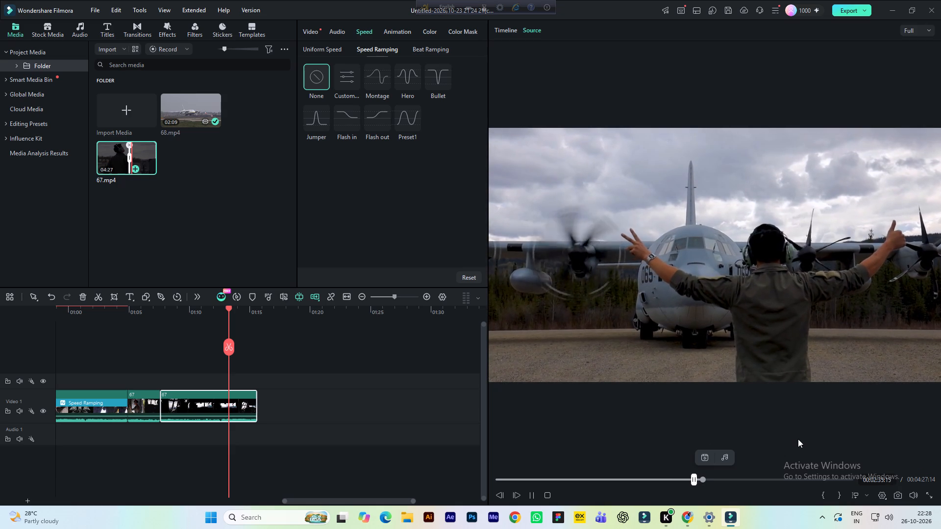
key(space)
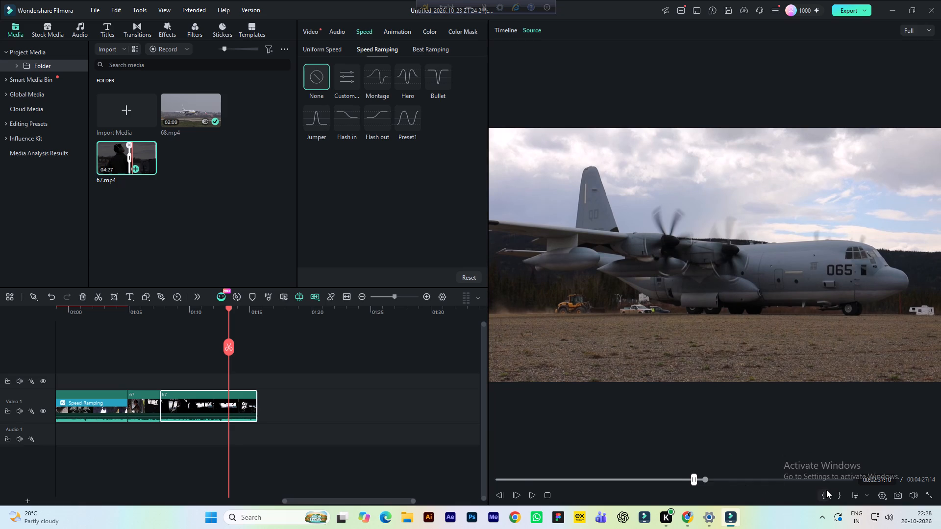
key(space)
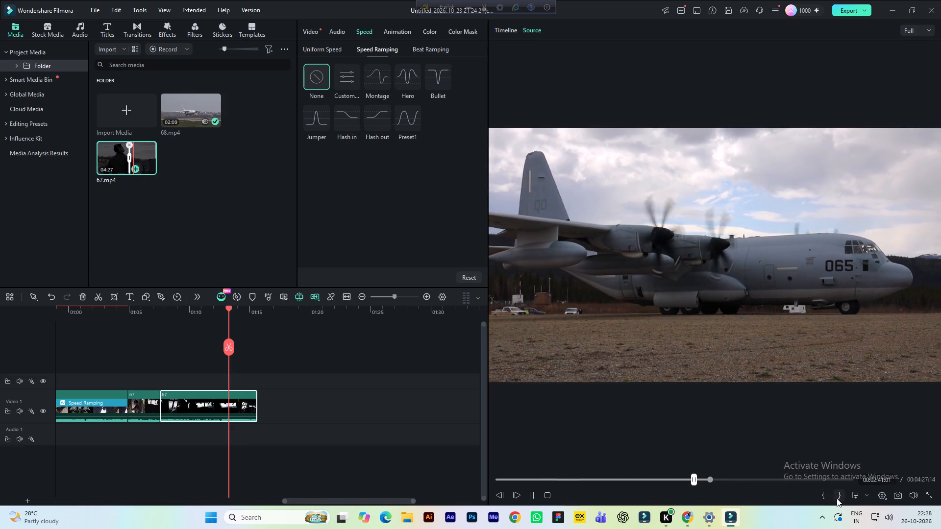
key(space)
click(838, 498)
Append the marked cargo ramp and aircraft range to the end of Video 1, keeping 1920x1080 25fps, and play part of it.
drag(722, 336, 357, 395)
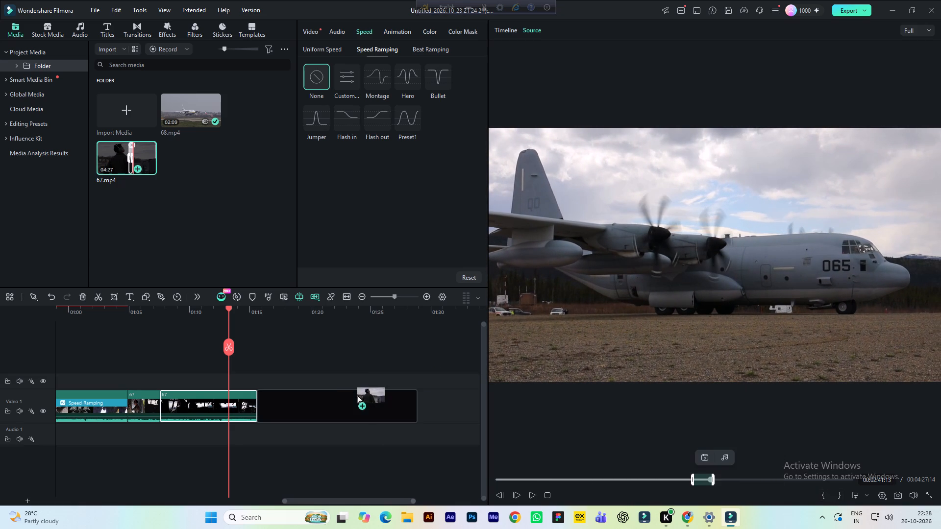
drag(357, 395, 340, 406)
click(508, 279)
key(space)
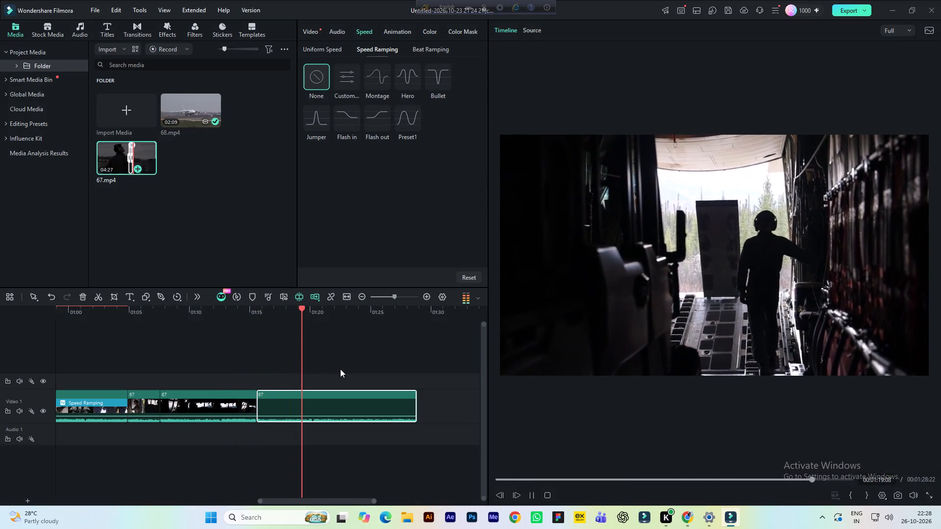
key(space)
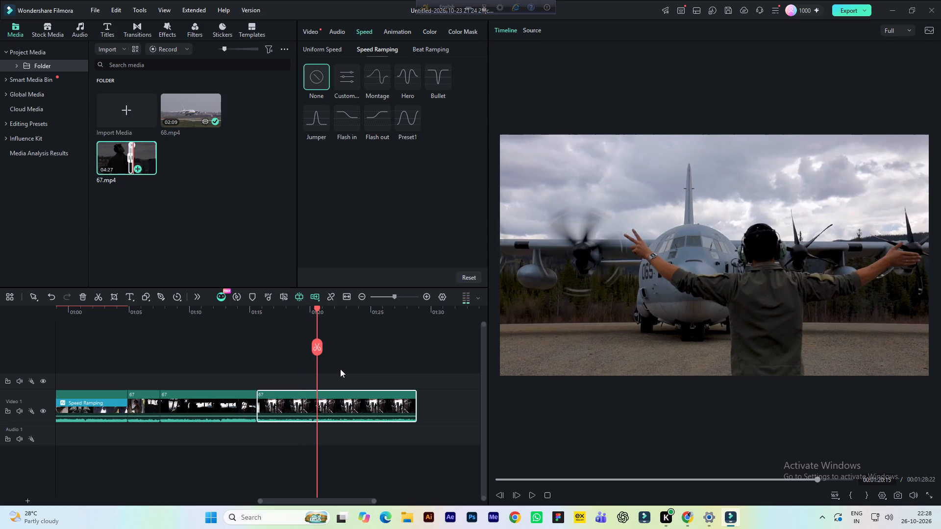
Apply the Hero speed ramp to the last clip on Video 1 and play the ramped clip from about 1:15.
key(space)
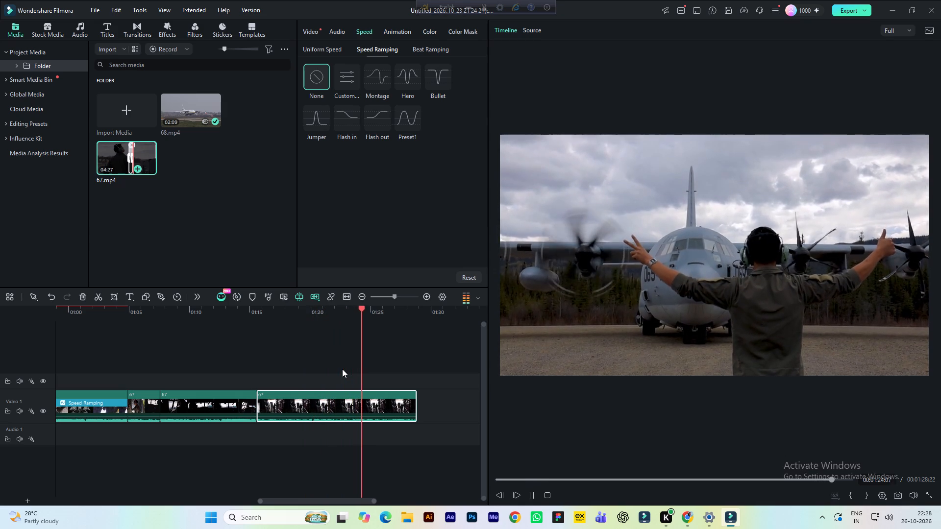
key(space)
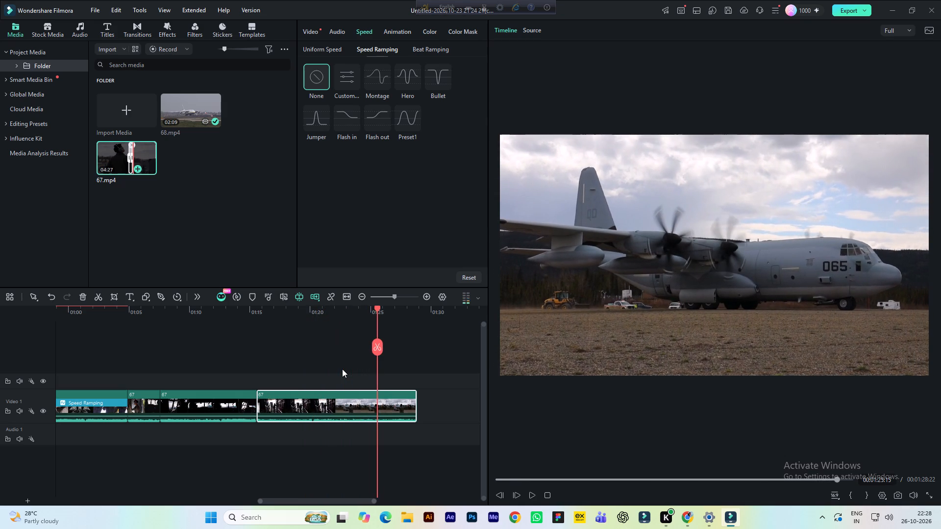
key(space)
key(space)
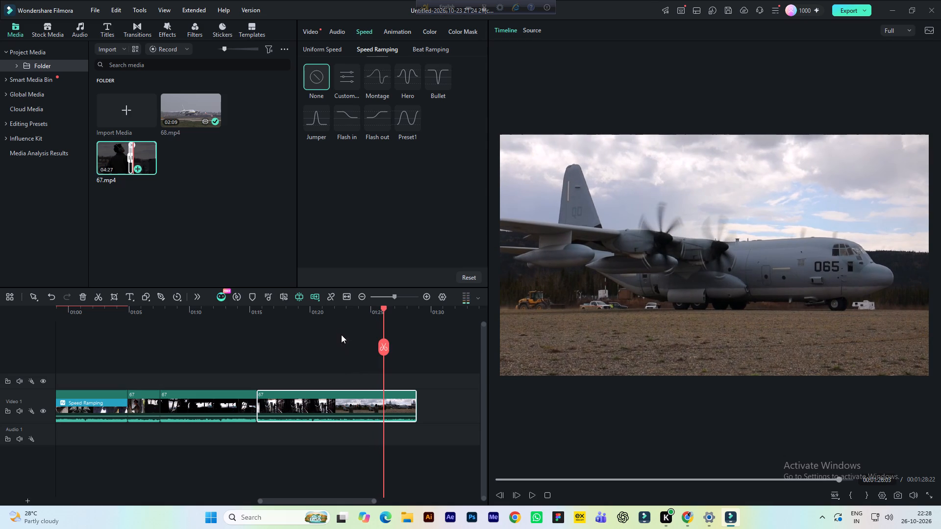
click(341, 313)
click(320, 396)
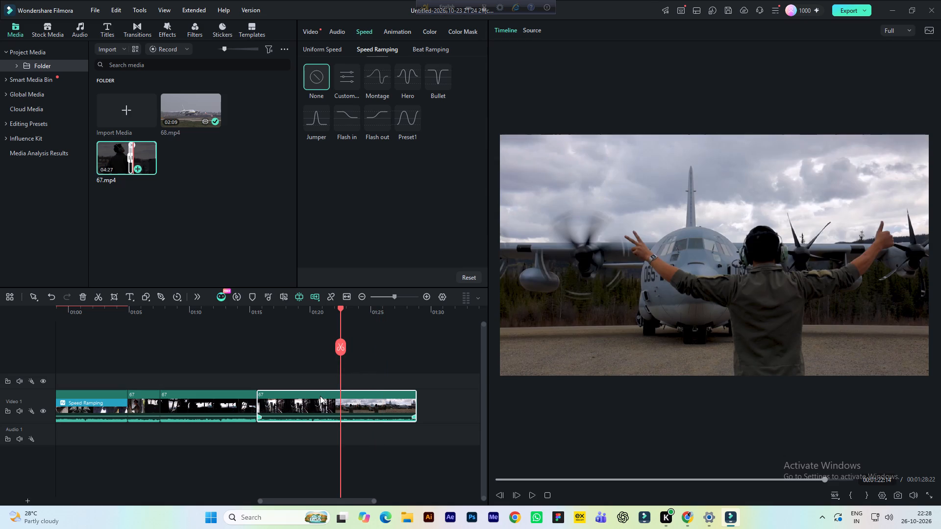
click(410, 77)
click(253, 309)
key(space)
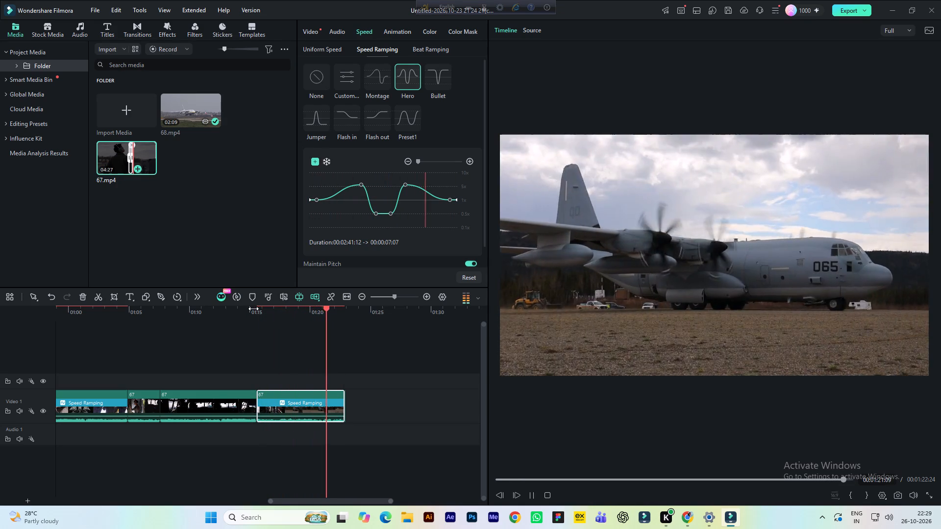
key(space)
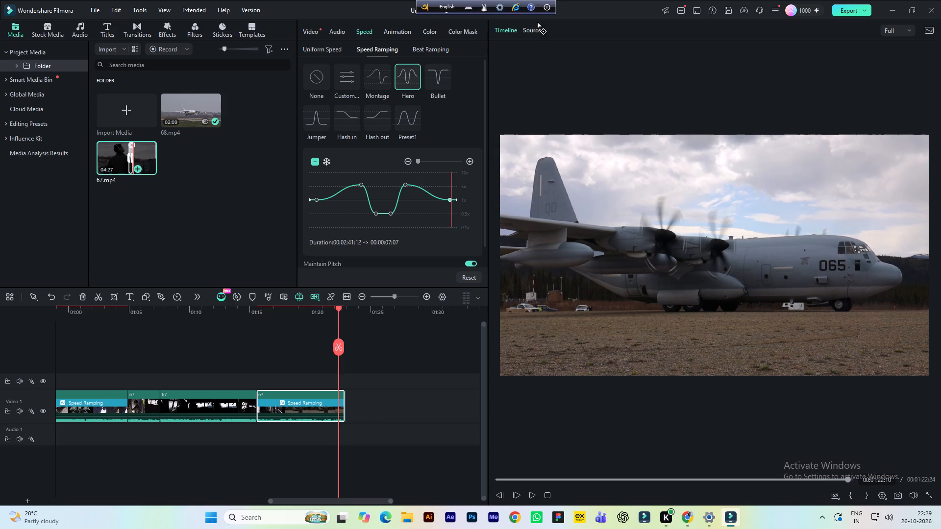
Mark the range from about 2:53 to 2:55:07 in source clip 67.mp4, where aircraft 065 raises dust behind the grass.
click(537, 32)
key(space)
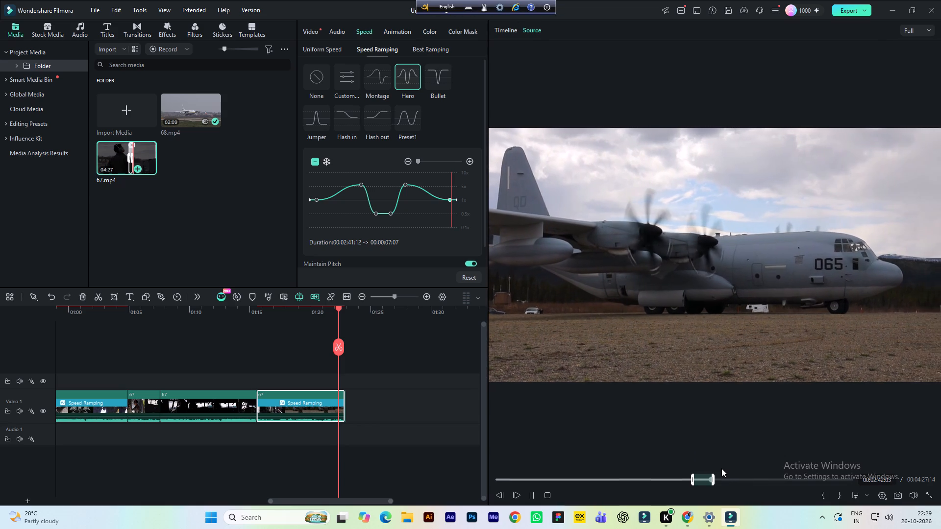
click(717, 480)
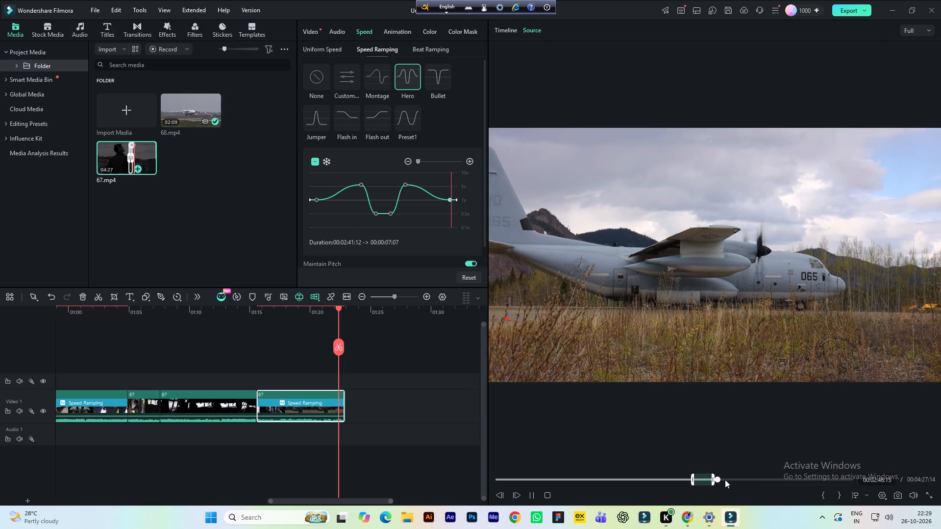
click(725, 480)
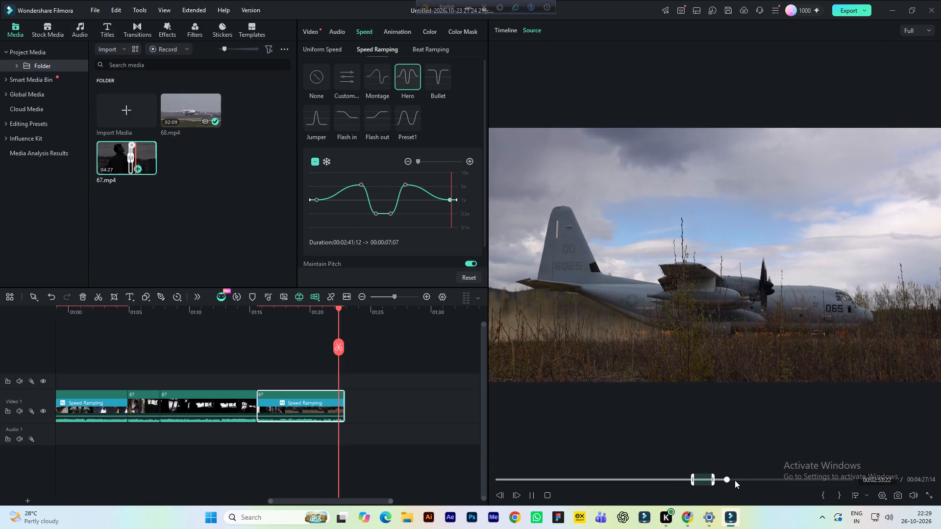
click(735, 480)
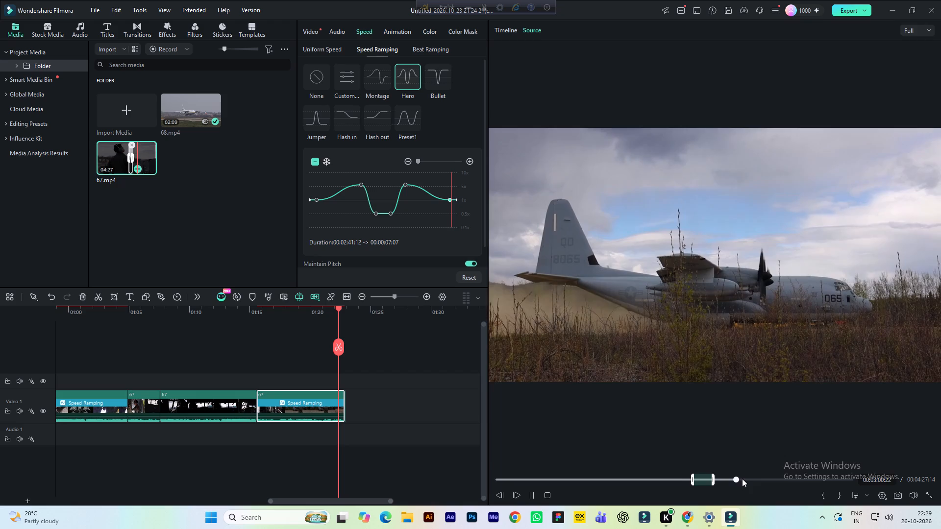
click(742, 479)
click(736, 481)
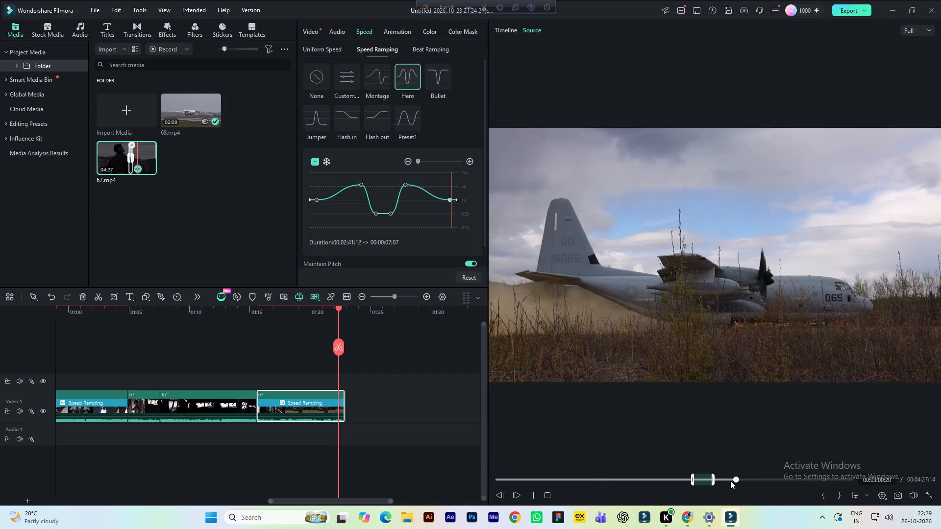
click(725, 481)
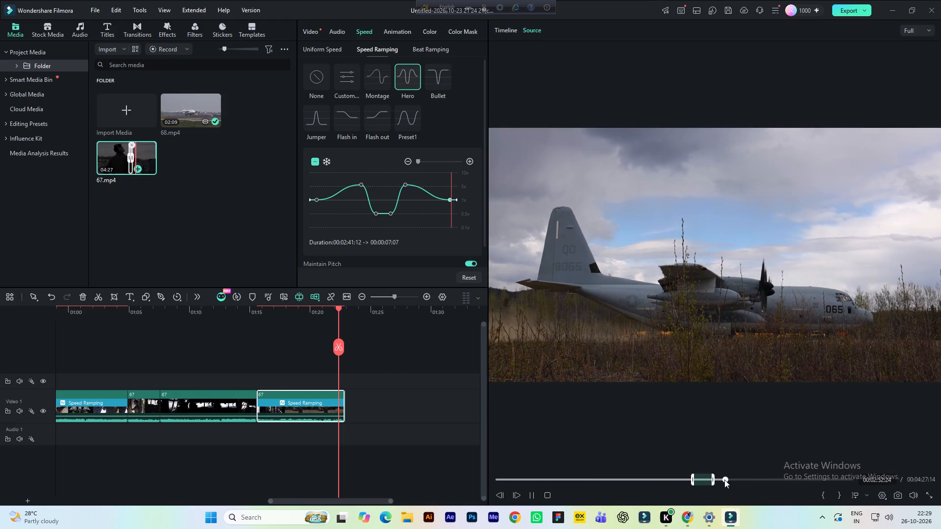
key(space)
click(823, 493)
key(space)
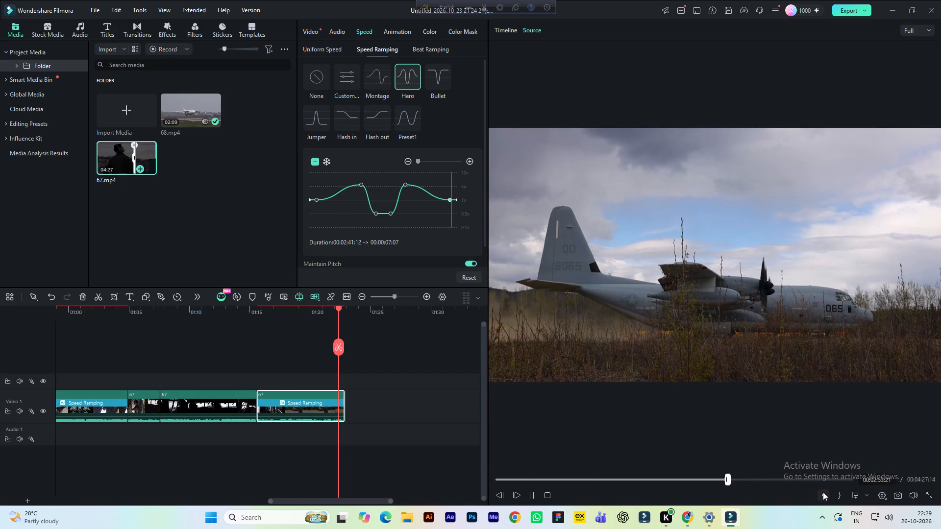
key(space)
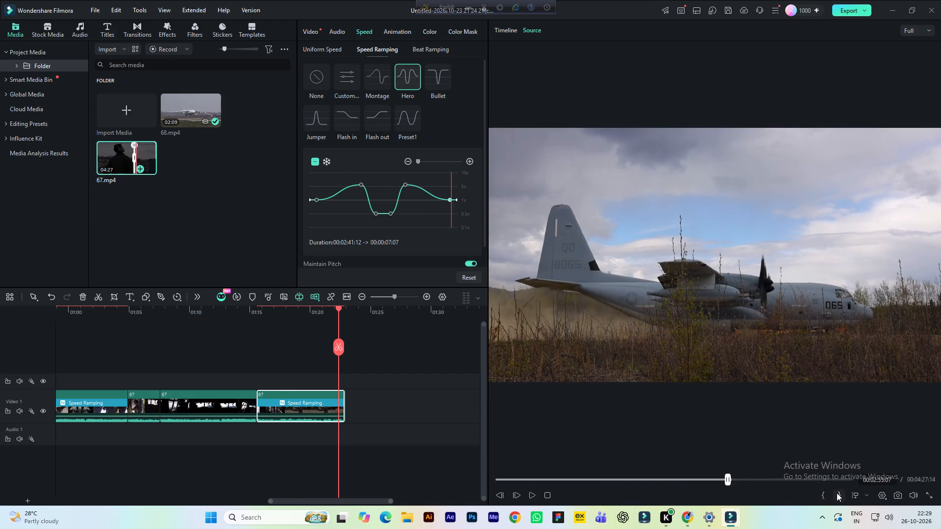
click(837, 494)
Append the marked range of aircraft 065 raising dust to the end of Video 1, keeping the project settings.
drag(733, 328, 412, 408)
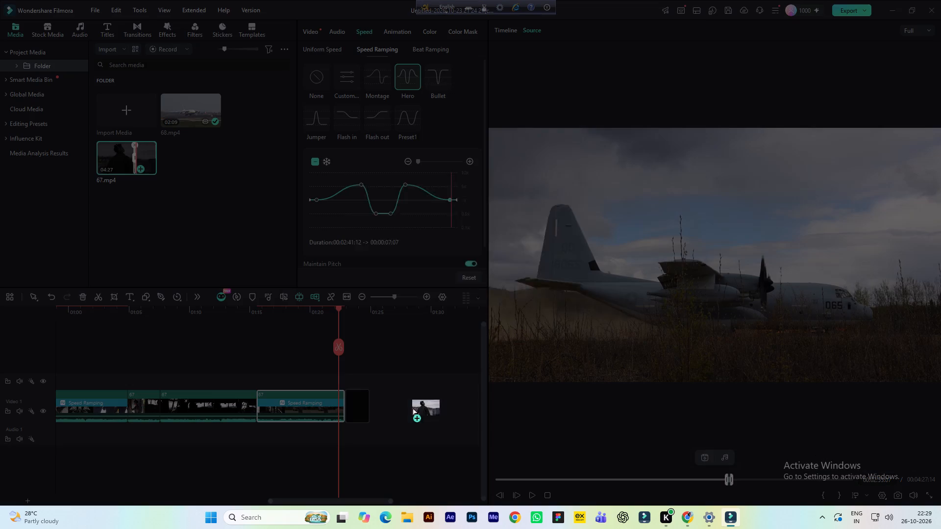
click(554, 278)
key(space)
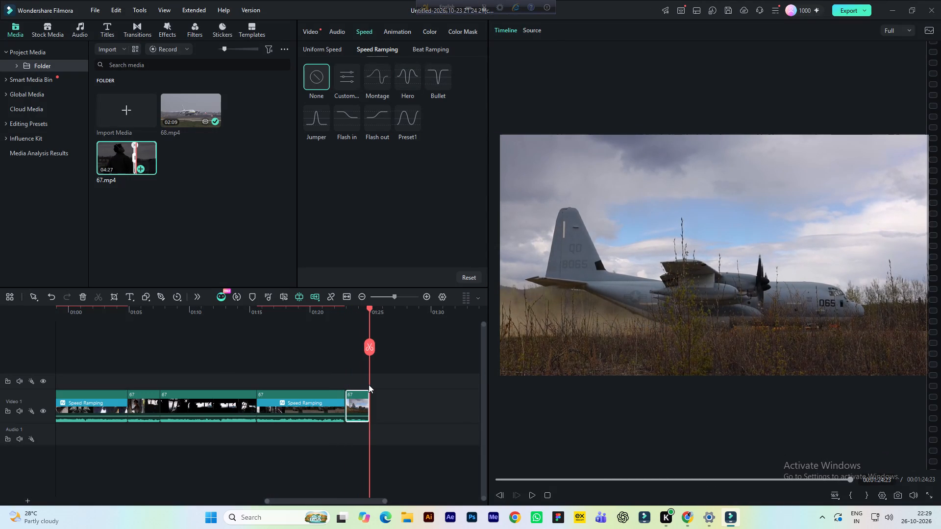
Mark the range from 3:02:07 to 3:28:18 in source clip 67.mp4, from the aircraft in the grass to the dust cloud by the hills.
click(539, 32)
key(space)
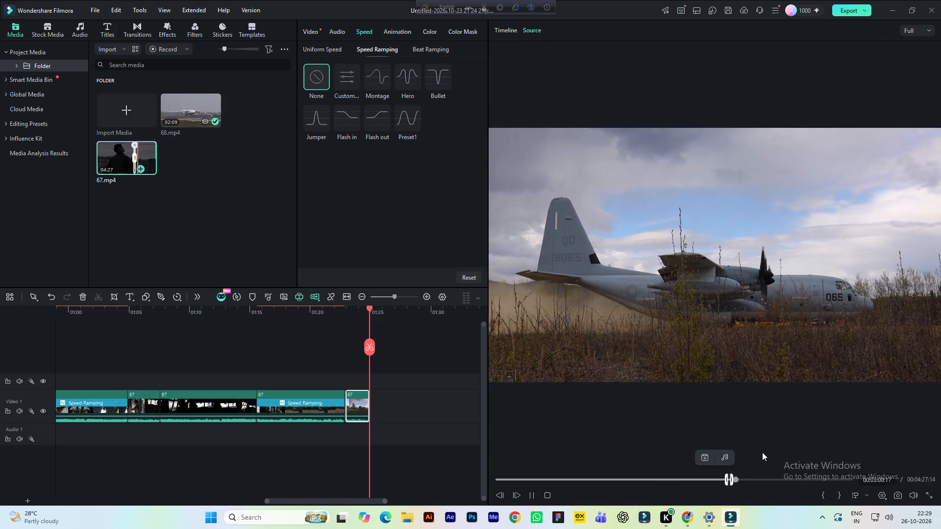
key(space)
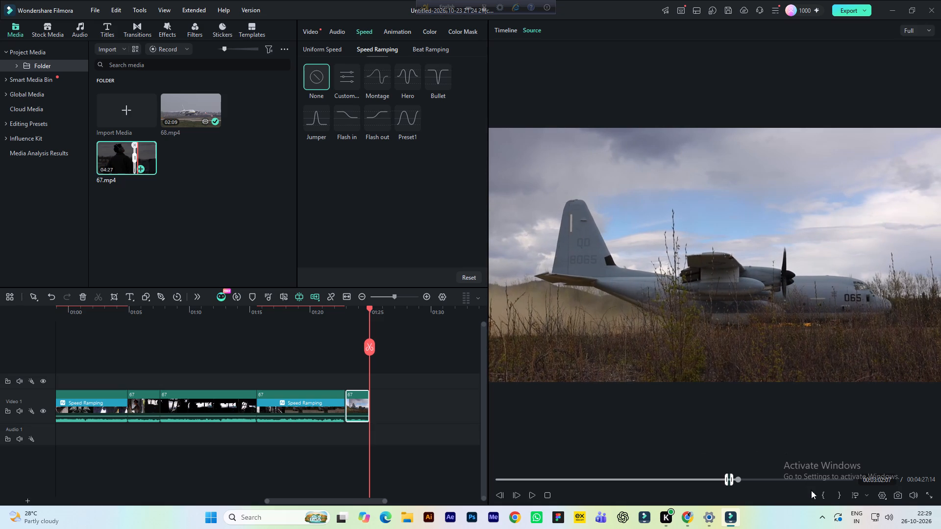
click(824, 493)
key(space)
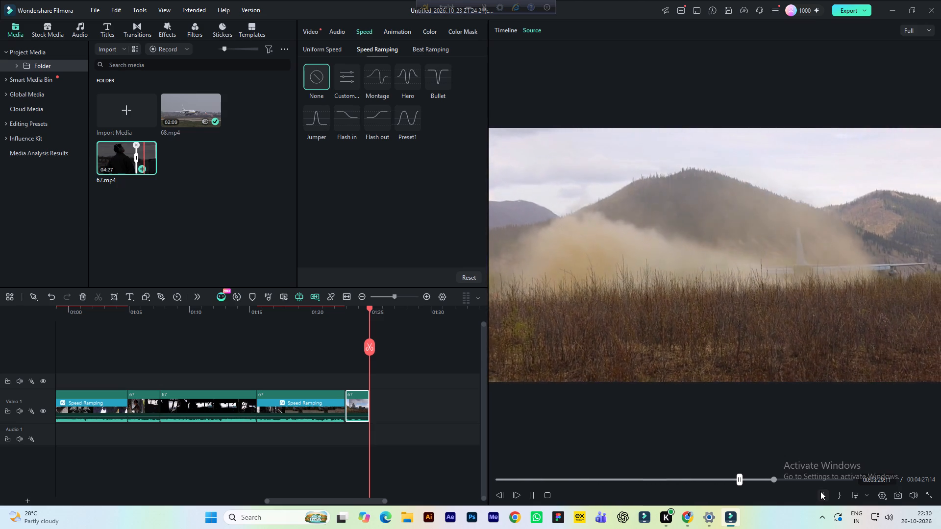
key(space)
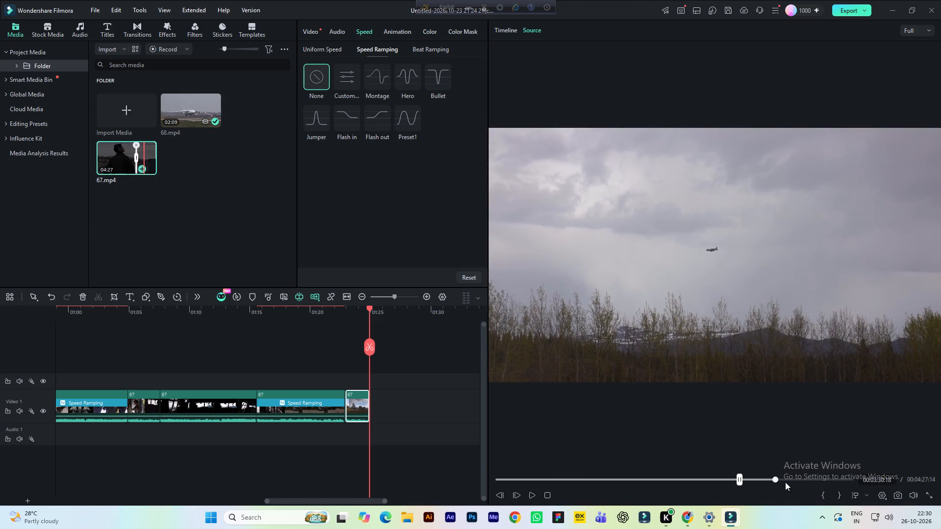
click(773, 479)
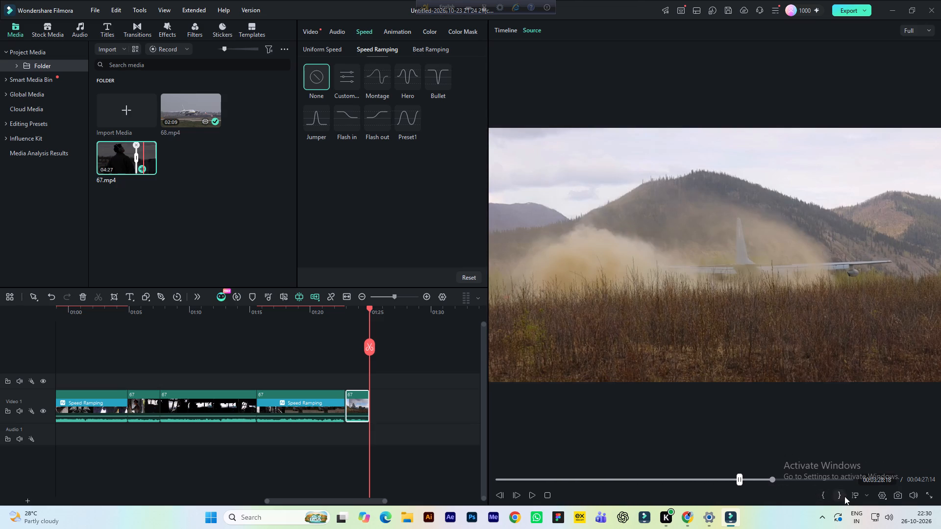
click(842, 494)
Append the marked takeoff and flight range to the end of Video 1, keeping the project settings, and play its beginning.
drag(727, 313, 444, 403)
click(538, 282)
click(355, 306)
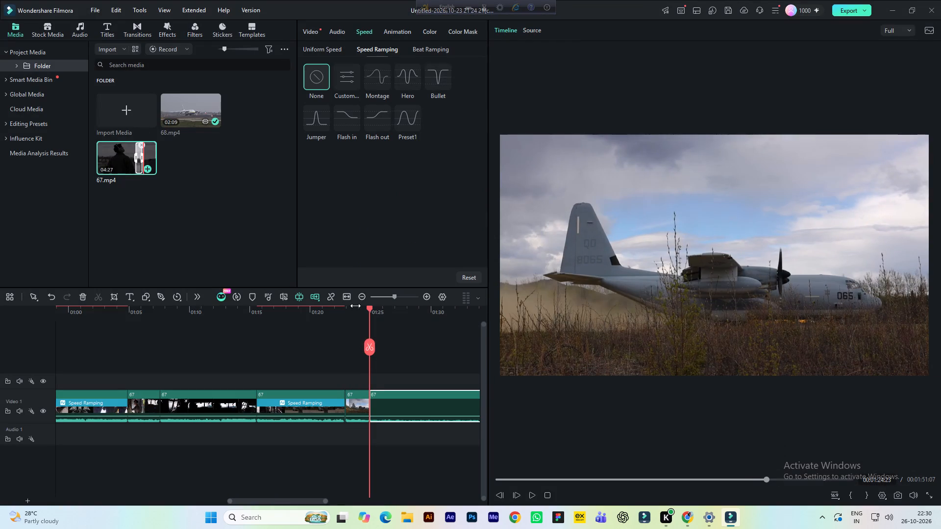
key(space)
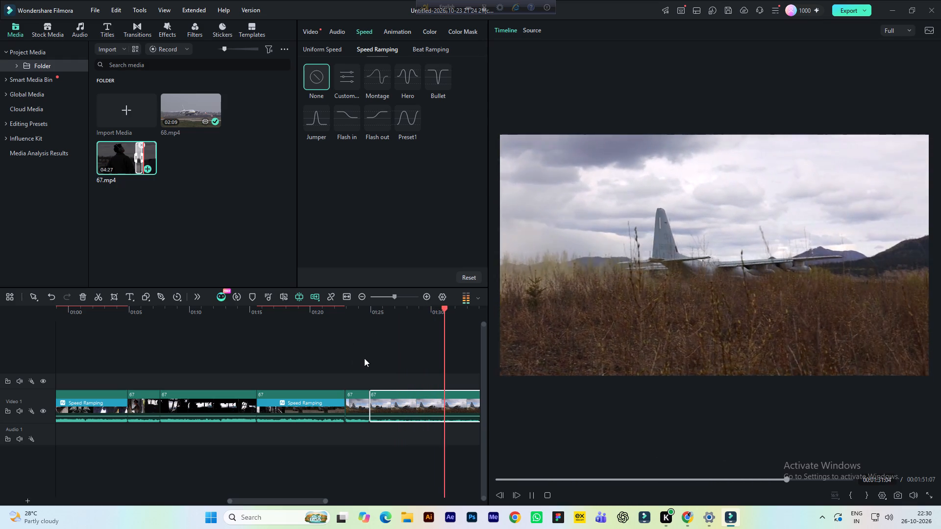
drag(291, 499, 308, 497)
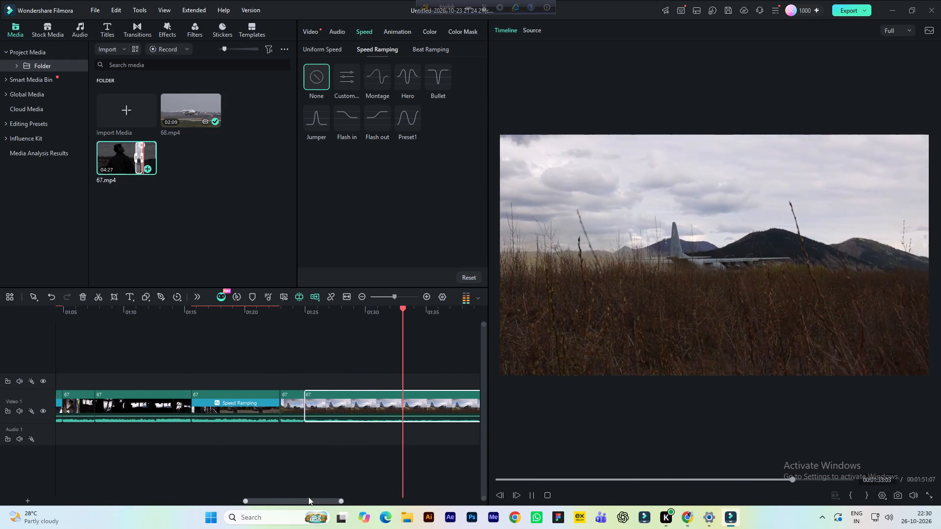
drag(308, 497, 357, 497)
key(space)
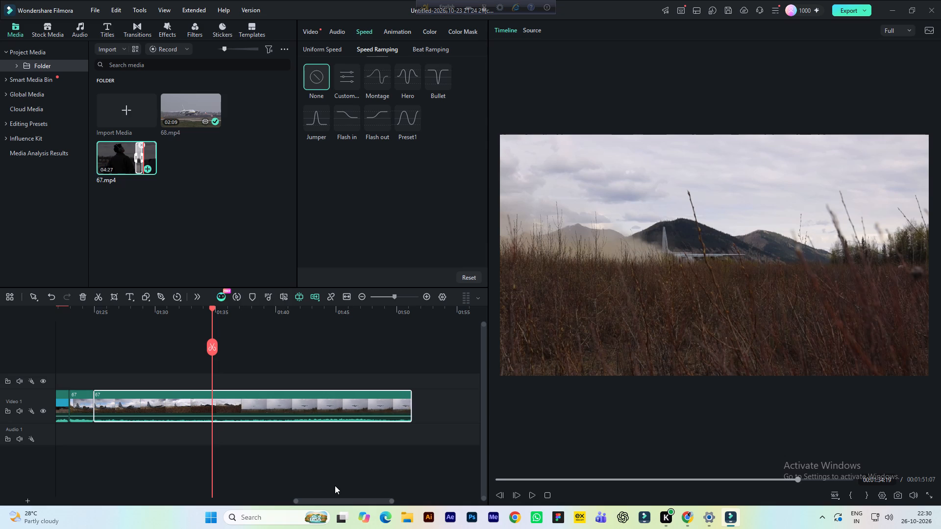
Try the Montage speed ramp on the last Video 1 clip, replace it with Preset1, and play the clip to its end.
click(378, 81)
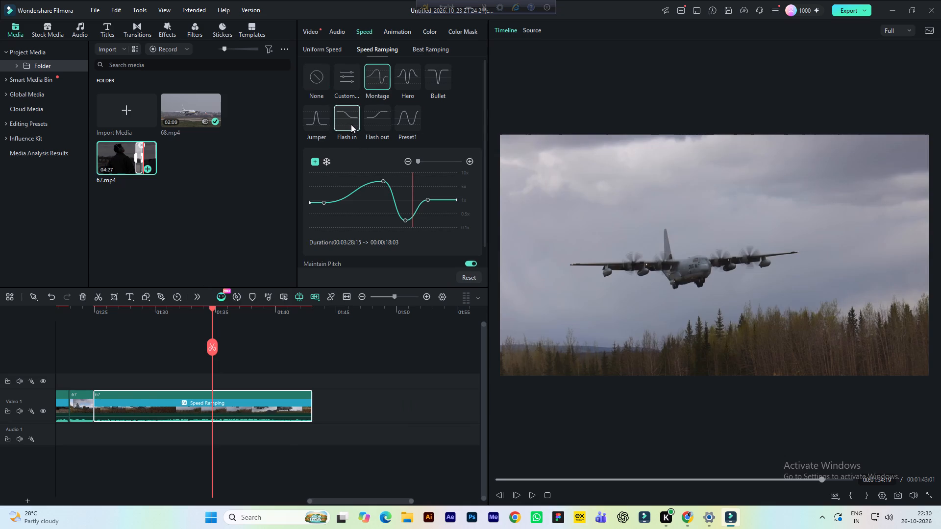
click(409, 121)
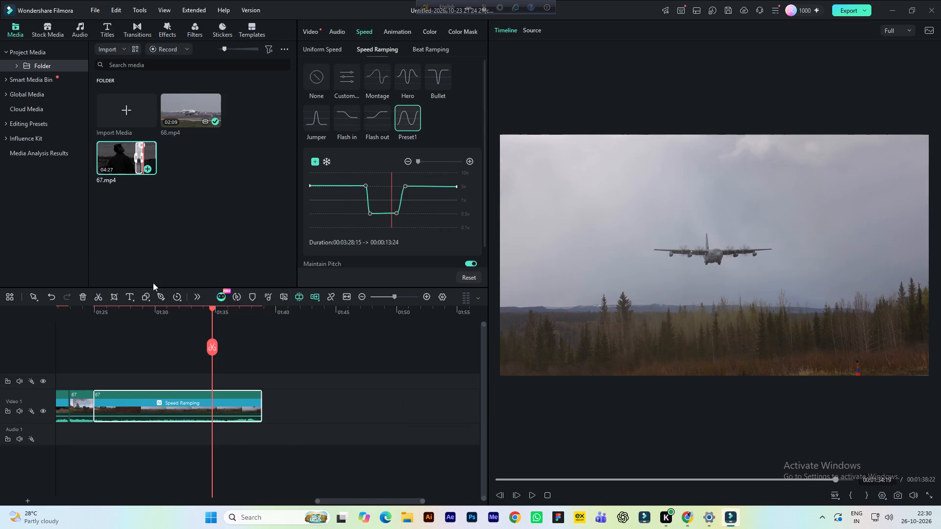
click(86, 311)
key(space)
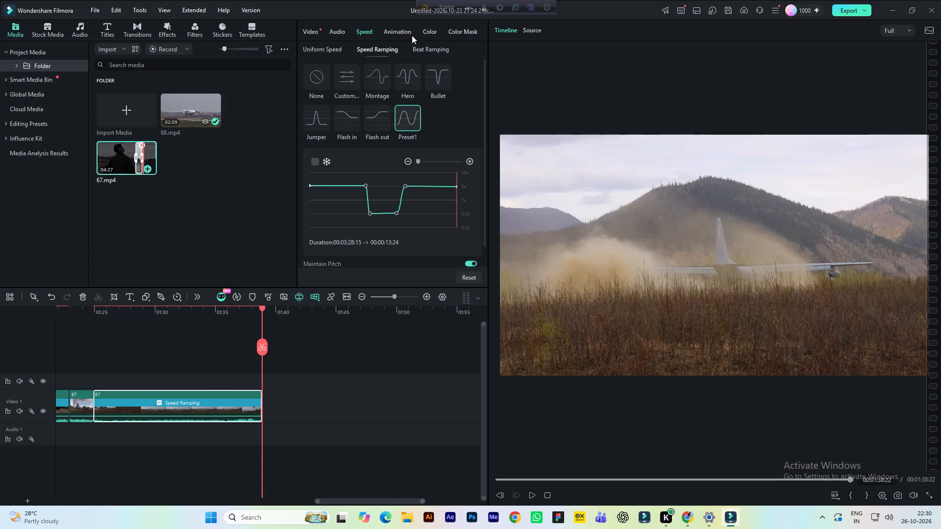
Mark a range in source clip 67.mp4 from the distant aircraft's approach on the dirt strip, after 3:47, to its climb at 4:05:23.
click(531, 26)
click(526, 32)
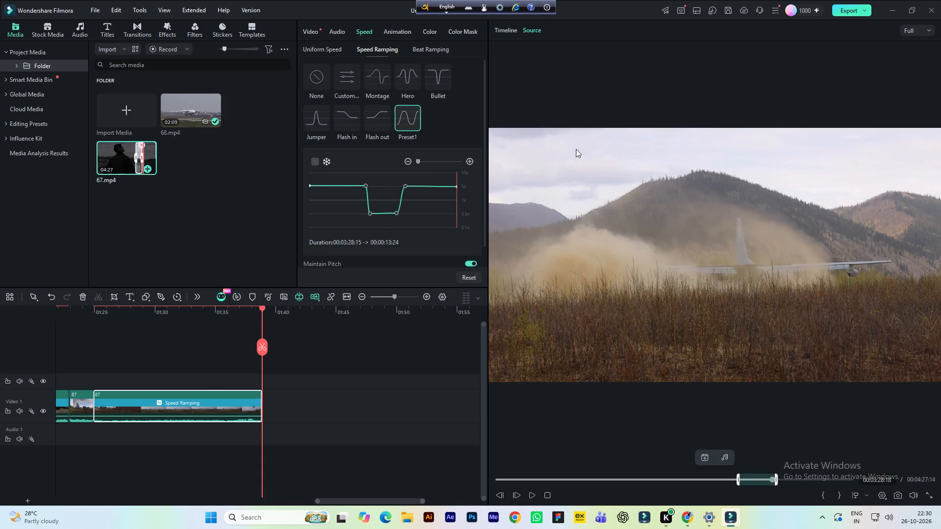
key(space)
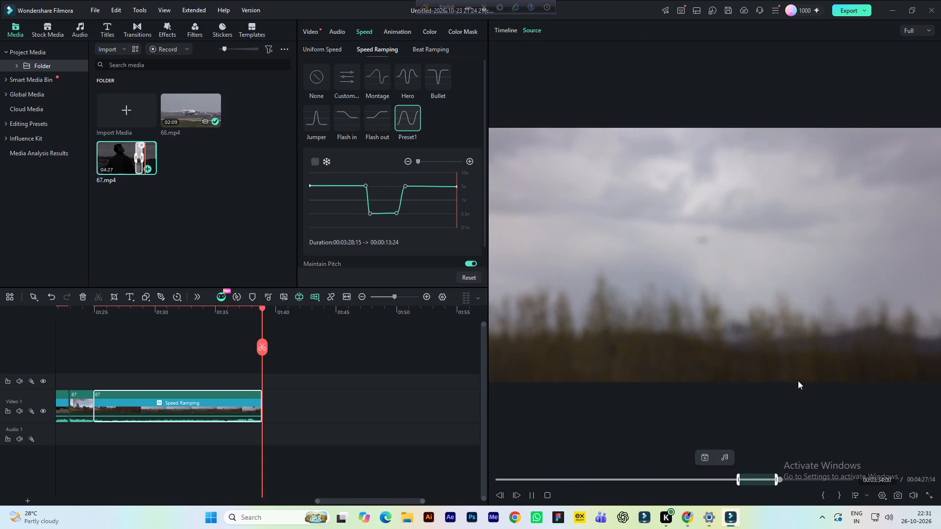
click(788, 480)
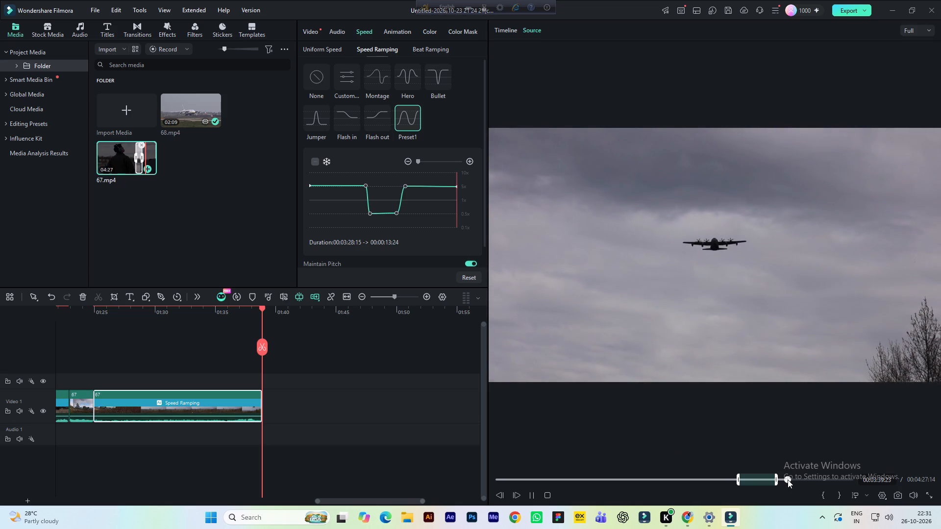
click(796, 478)
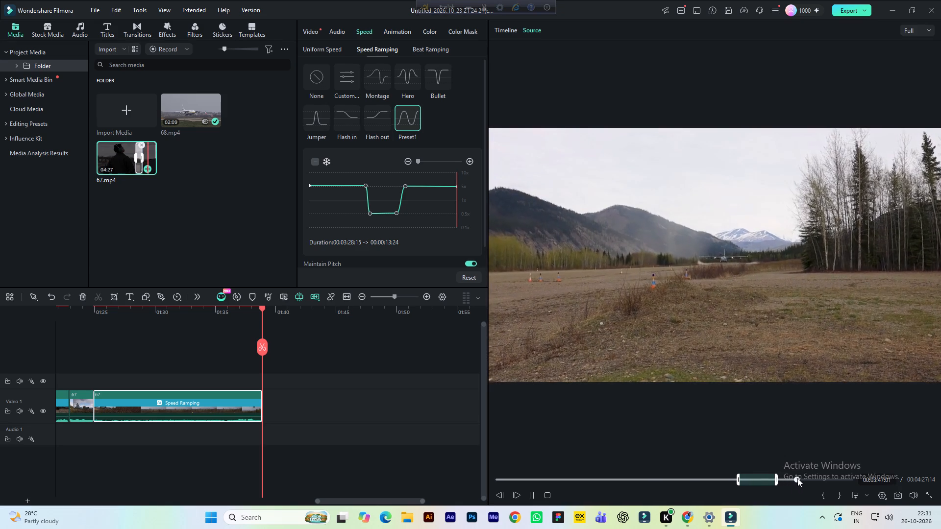
key(space)
click(820, 497)
key(space)
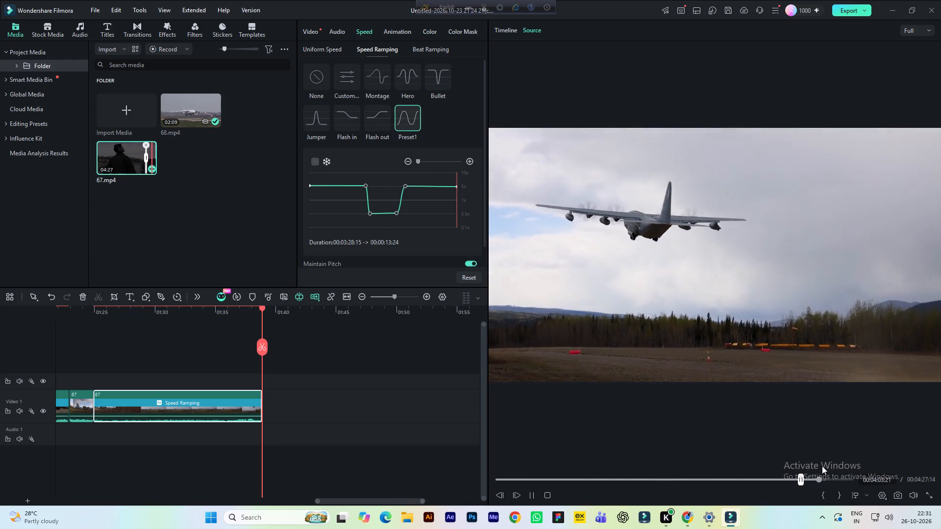
key(space)
key(space)
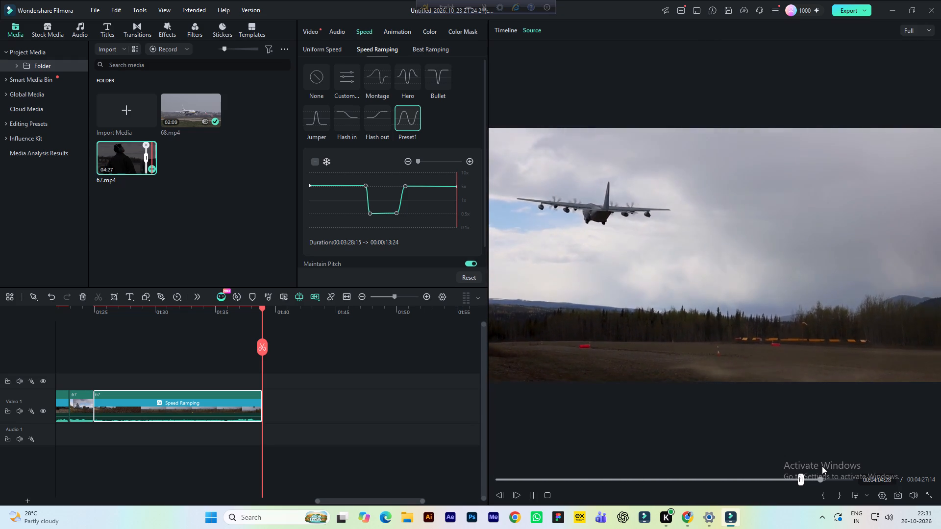
key(space)
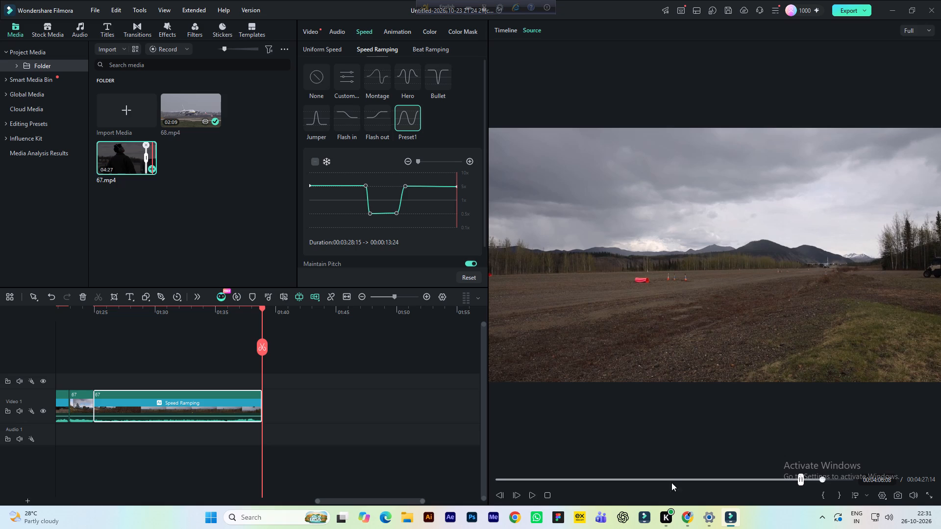
triple_click(502, 497)
triple_click(502, 496)
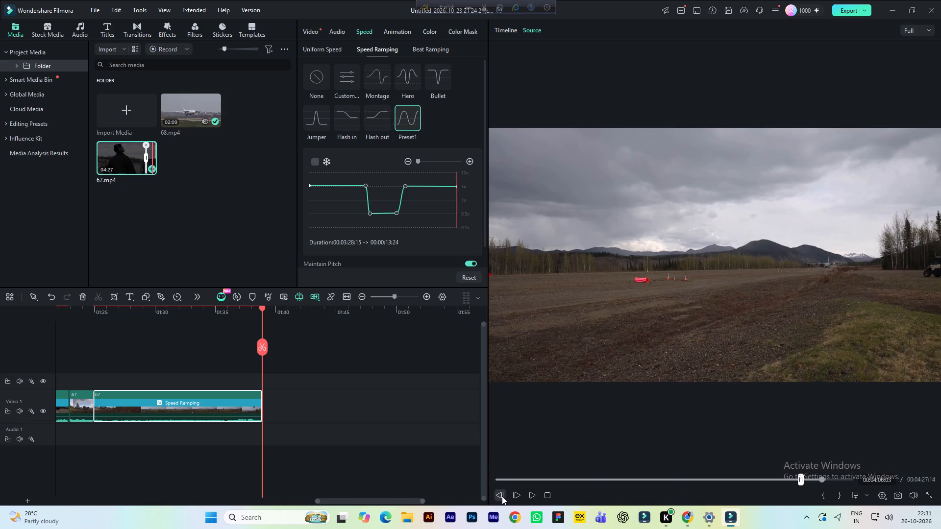
triple_click(502, 496)
triple_click(502, 496)
triple_click(502, 496)
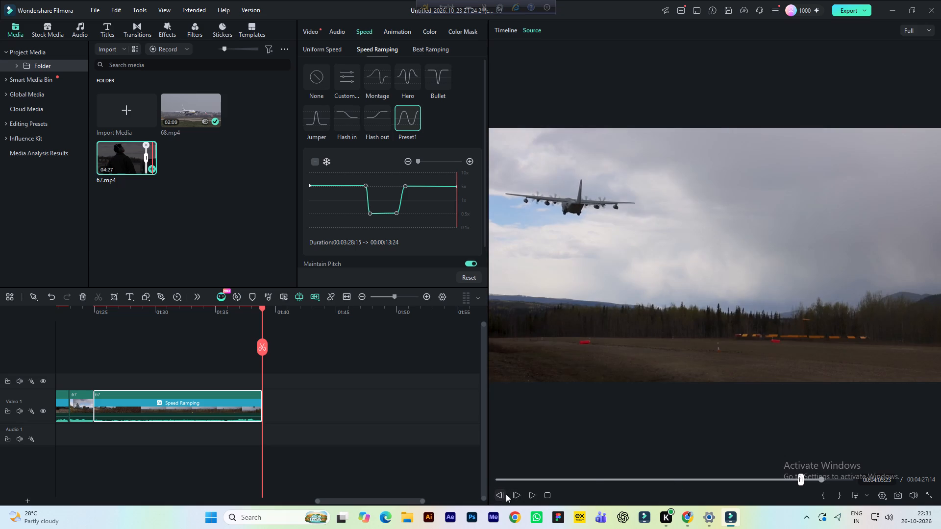
click(836, 495)
Append the marked range to the end of Video 1, keeping the current 25 fps project settings, and play across the join.
drag(717, 292, 510, 333)
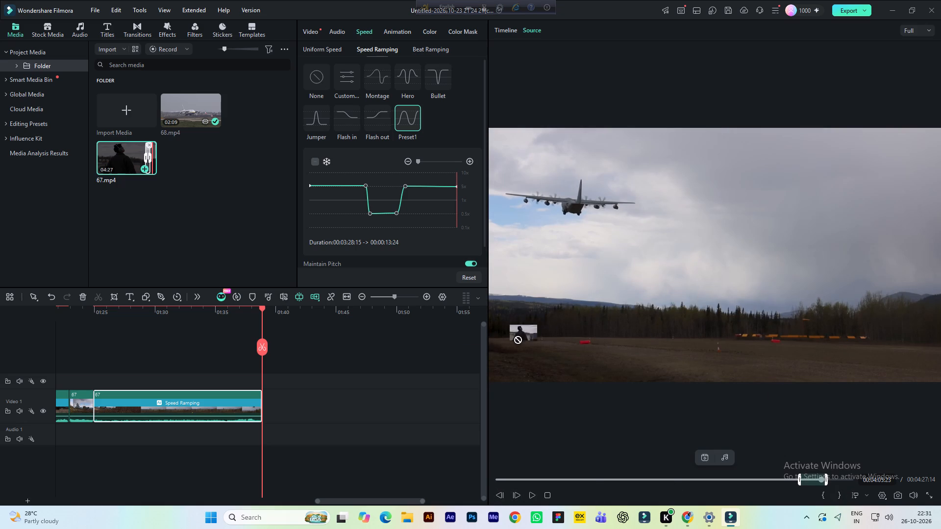
drag(510, 333, 353, 401)
click(533, 280)
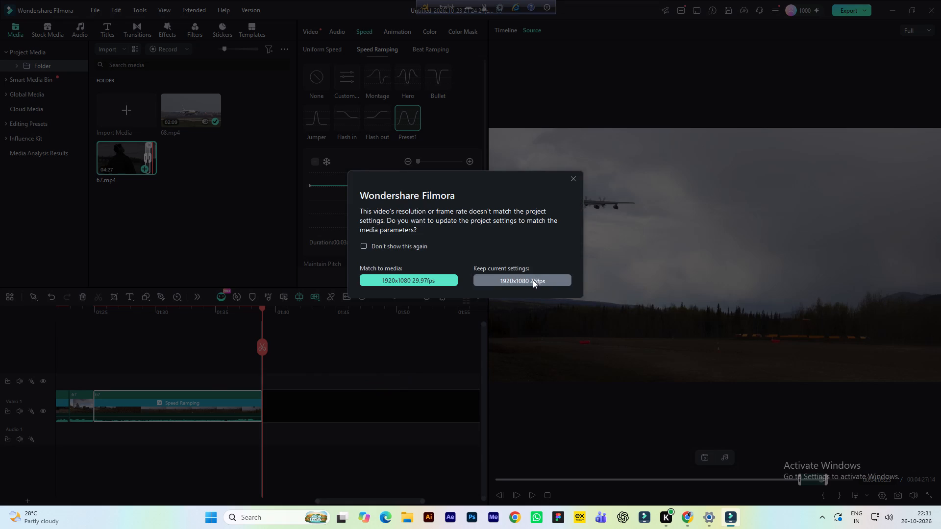
click(225, 314)
key(space)
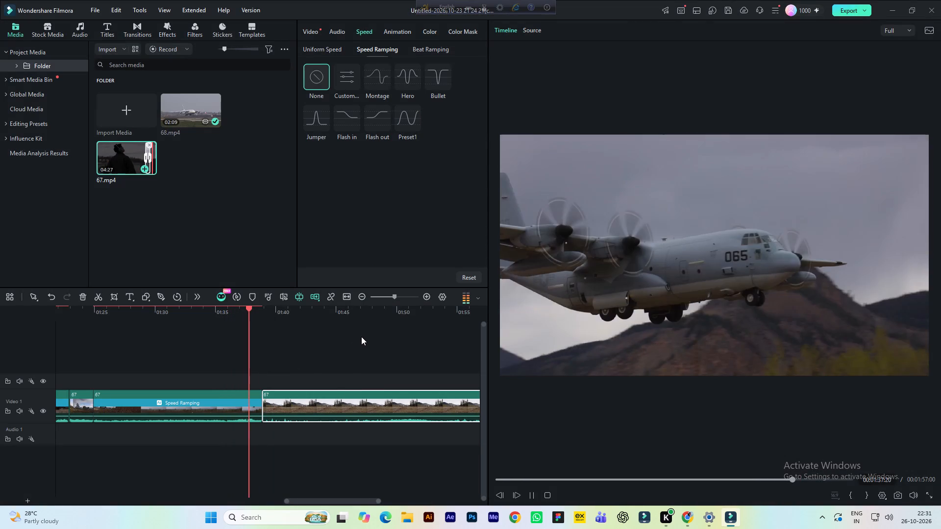
key(space)
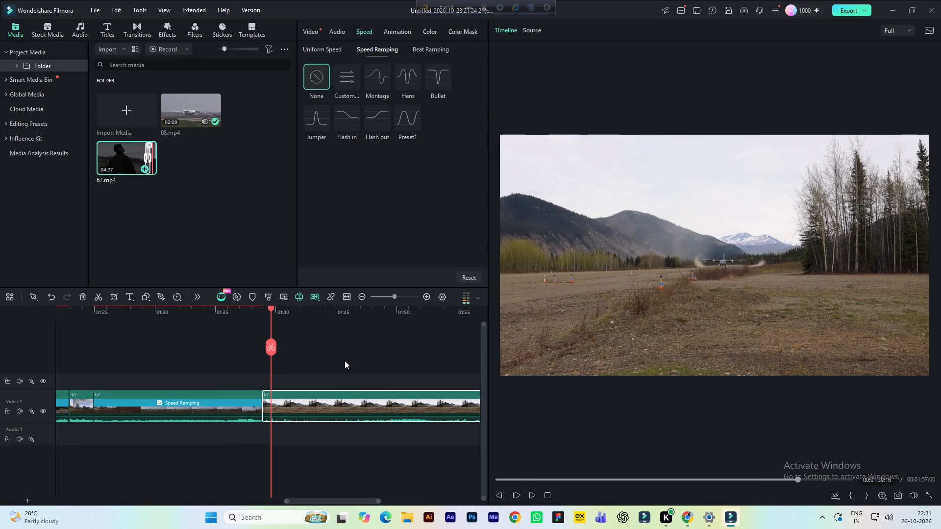
key(space)
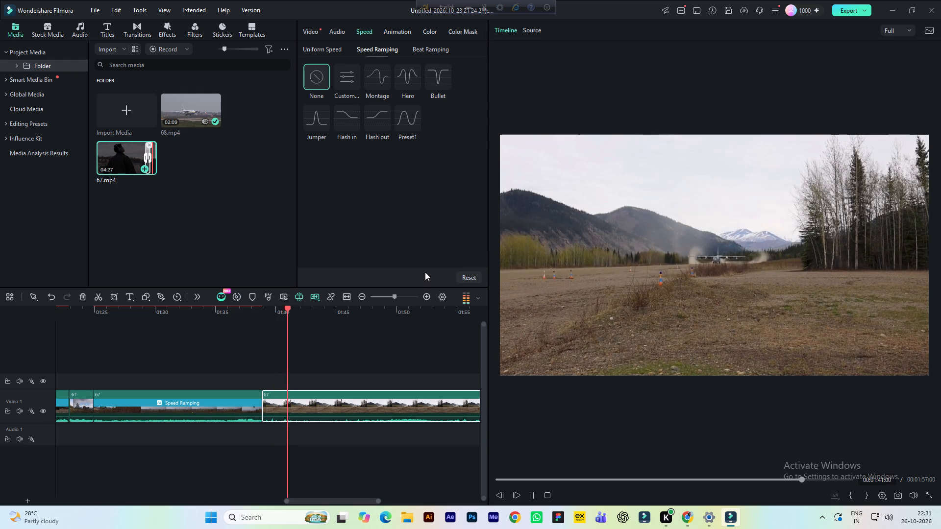
key(space)
Apply the Hero speed ramp to the last Video 1 clip and replay it together with the end of the preceding clip.
click(407, 76)
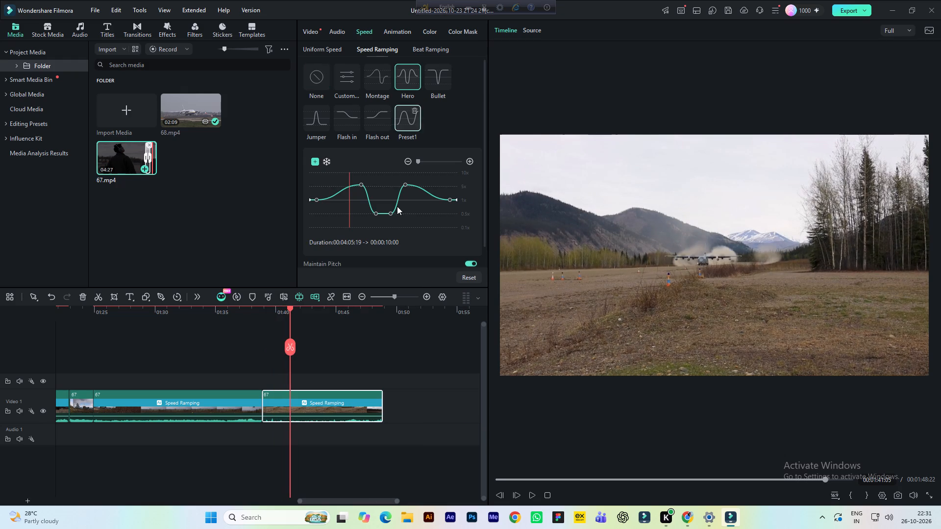
click(235, 311)
key(space)
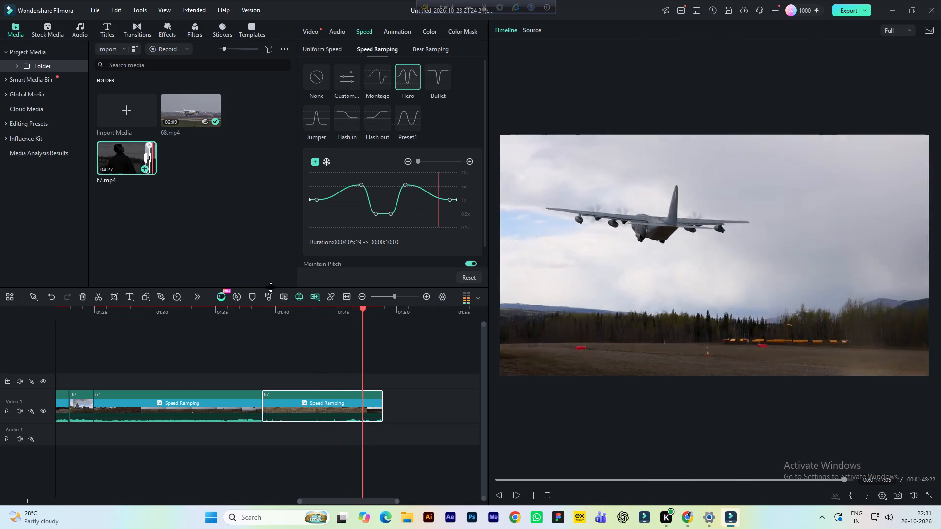
key(space)
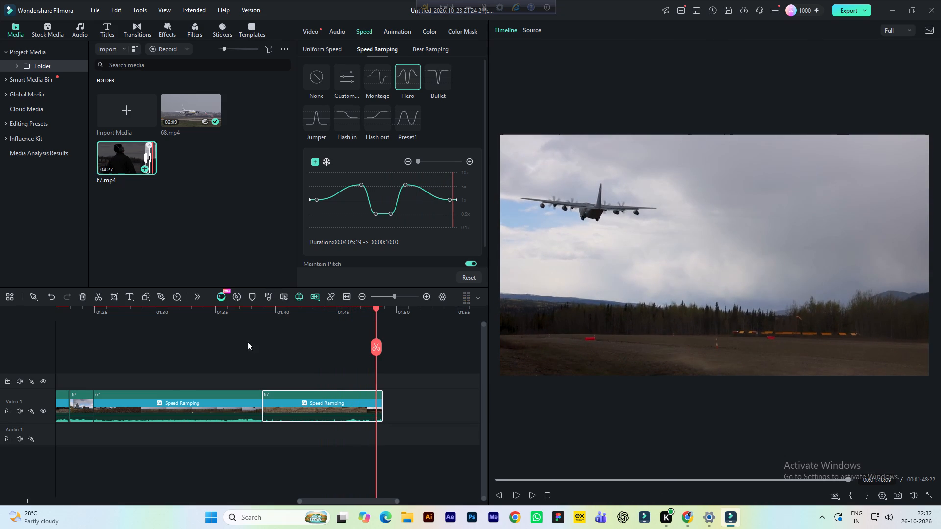
click(232, 310)
key(space)
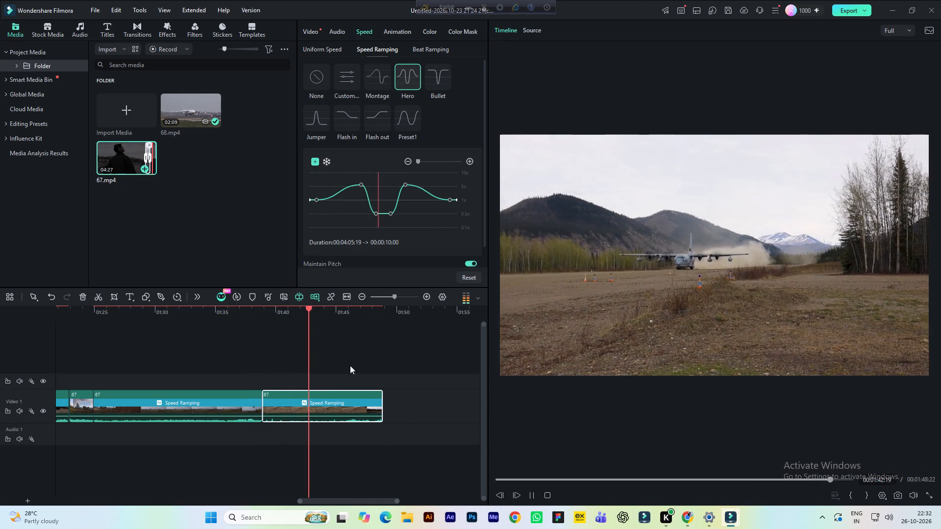
click(187, 302)
click(187, 305)
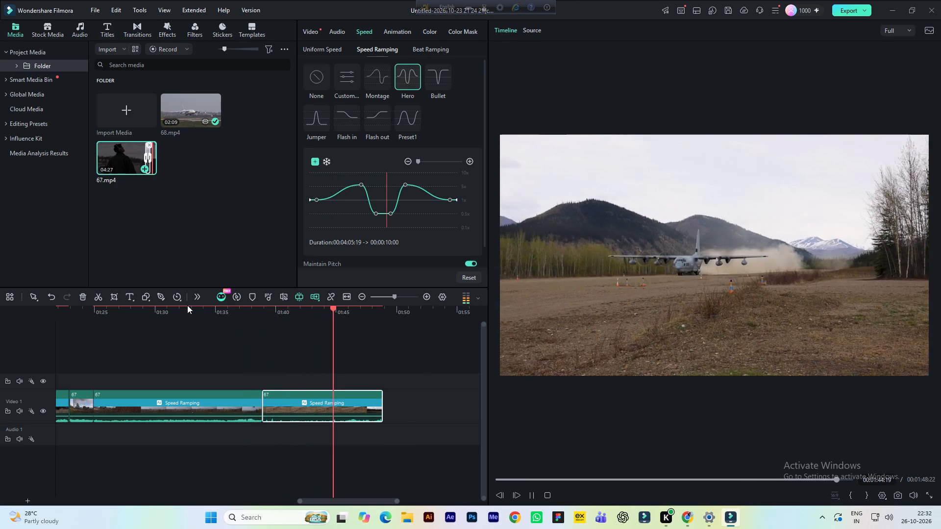
click(186, 313)
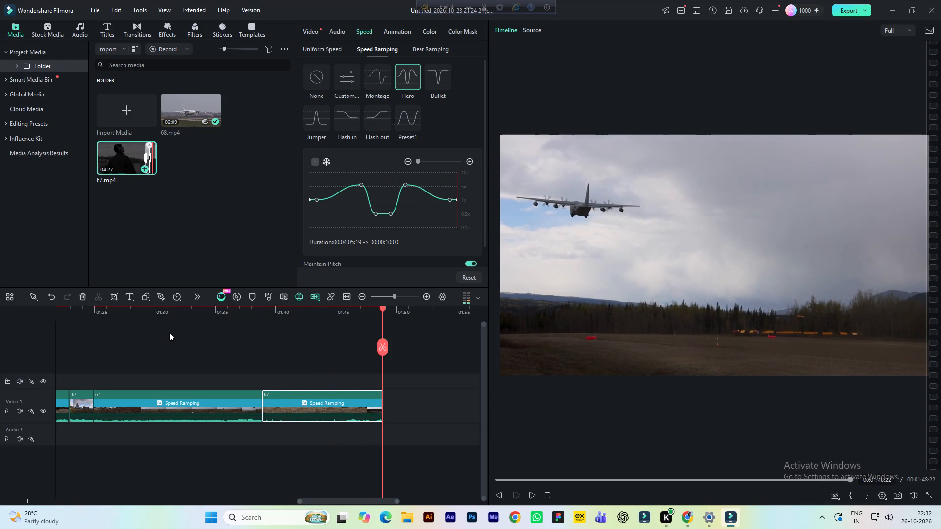
Play the remainder of source clip 67.mp4 past the marked range to check for more usable footage.
click(531, 27)
key(space)
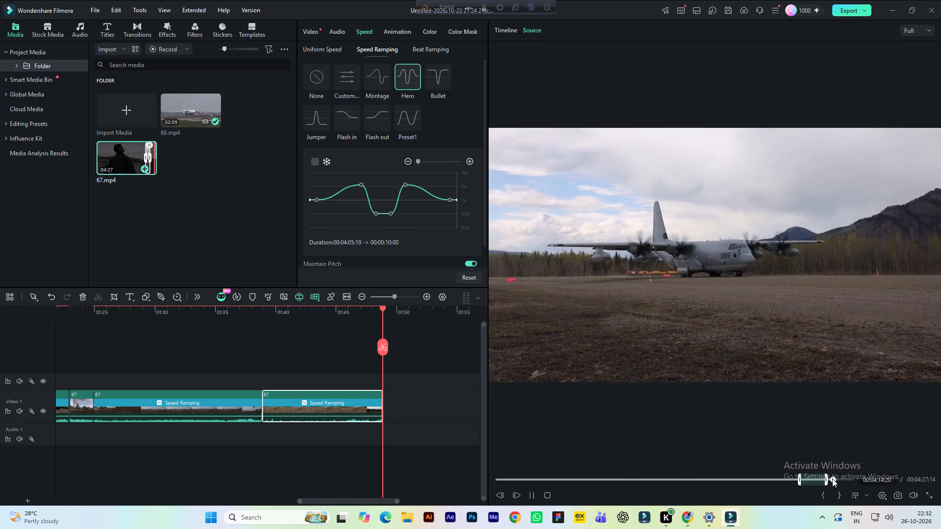
key(space)
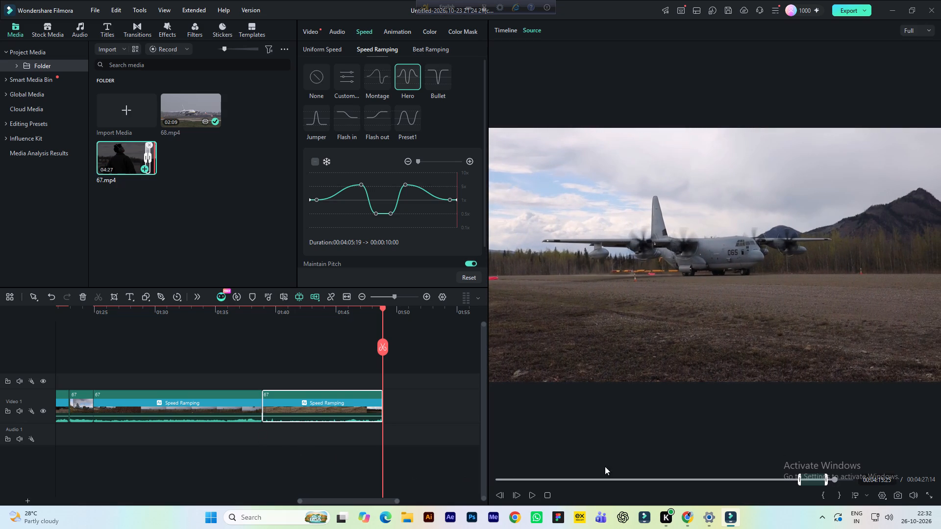
key(space)
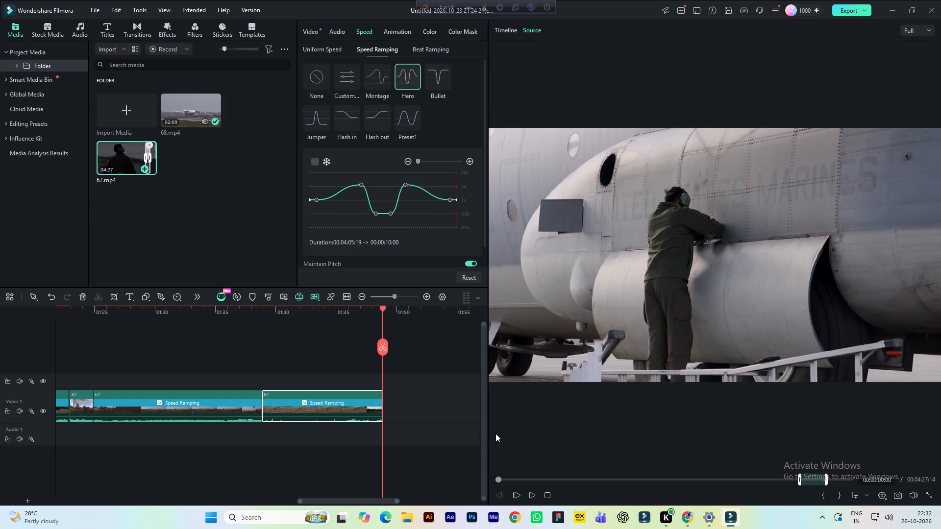
key(space)
Color-correct the second Video 1 clip: Brightness -6, Contrast 32, Highlight 16, Shadow -5 and Saturation 18.
click(280, 348)
key(space)
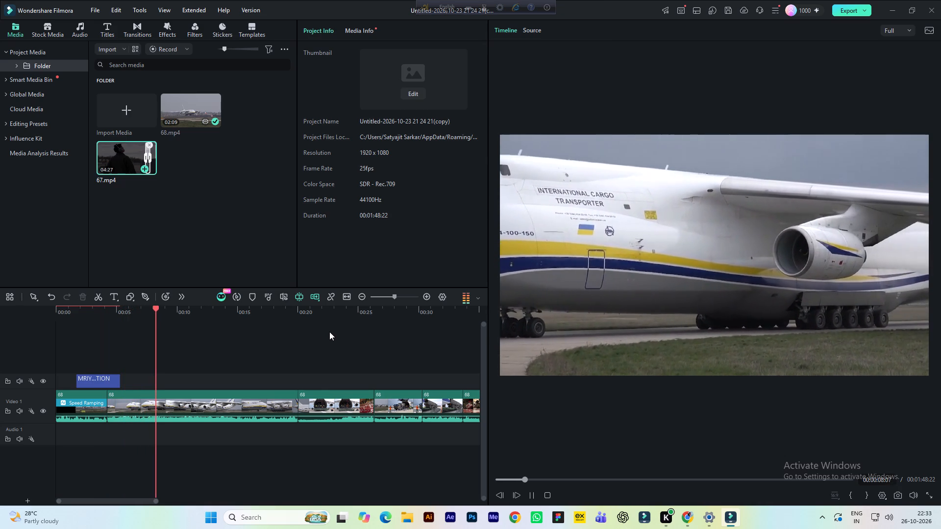
key(space)
click(258, 401)
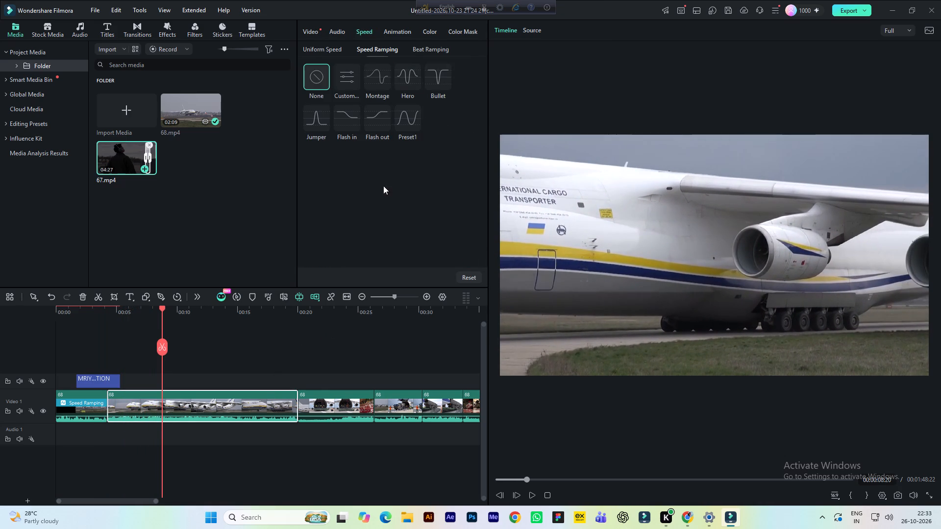
click(433, 30)
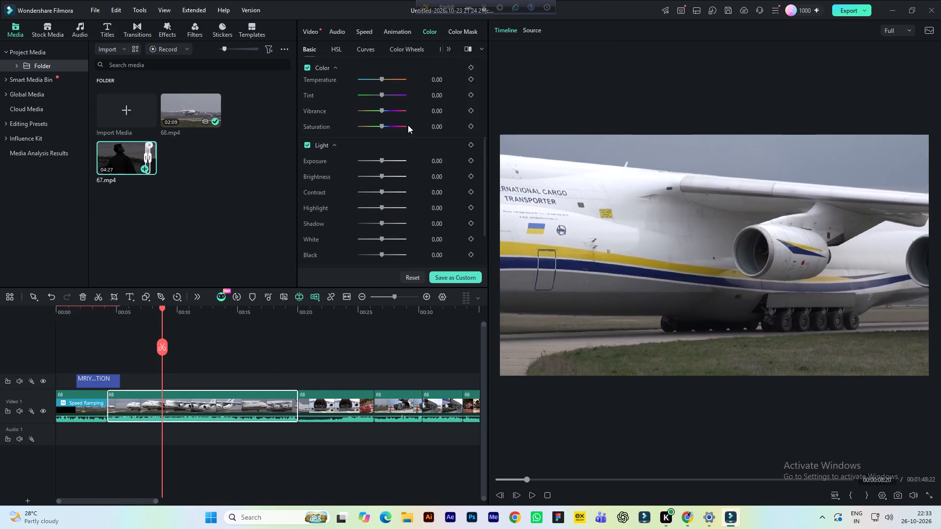
scroll(410, 183, down, 1)
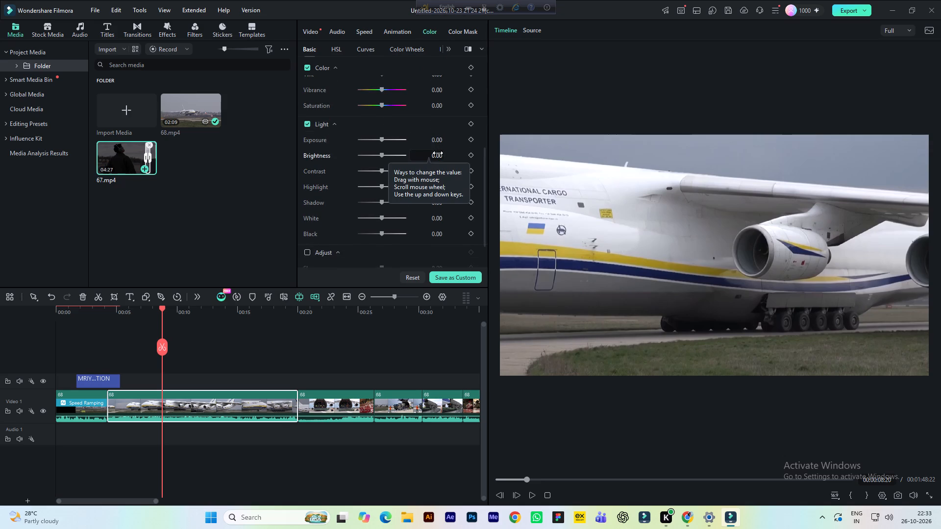
click(438, 153)
click(433, 173)
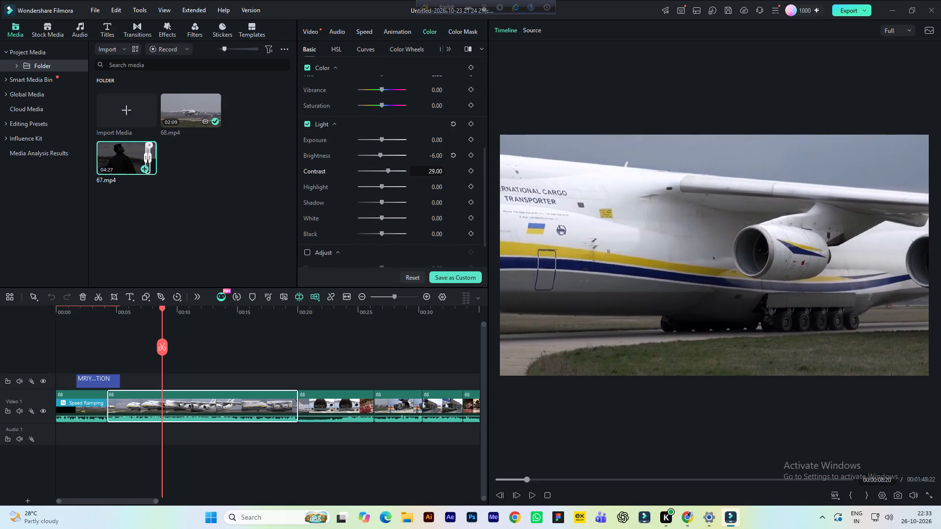
click(433, 192)
drag(436, 208, 446, 209)
click(437, 204)
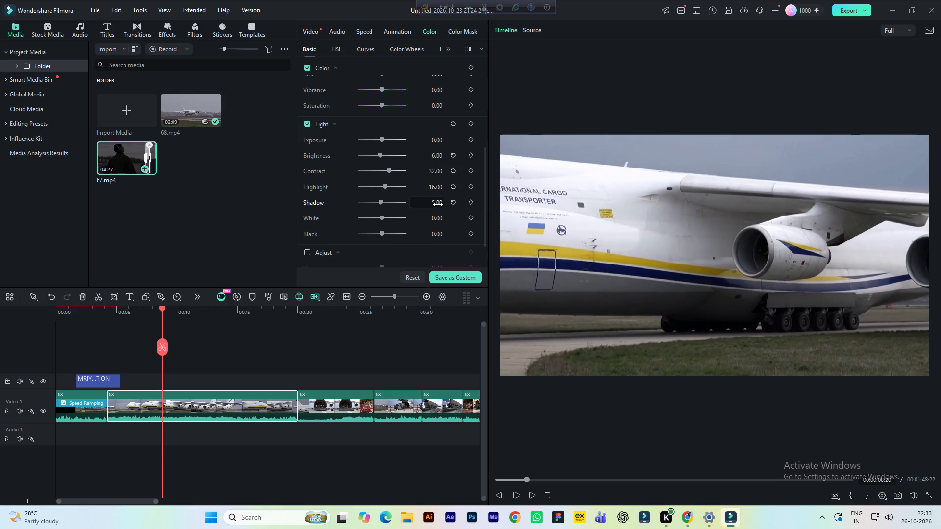
scroll(438, 116, up, 1)
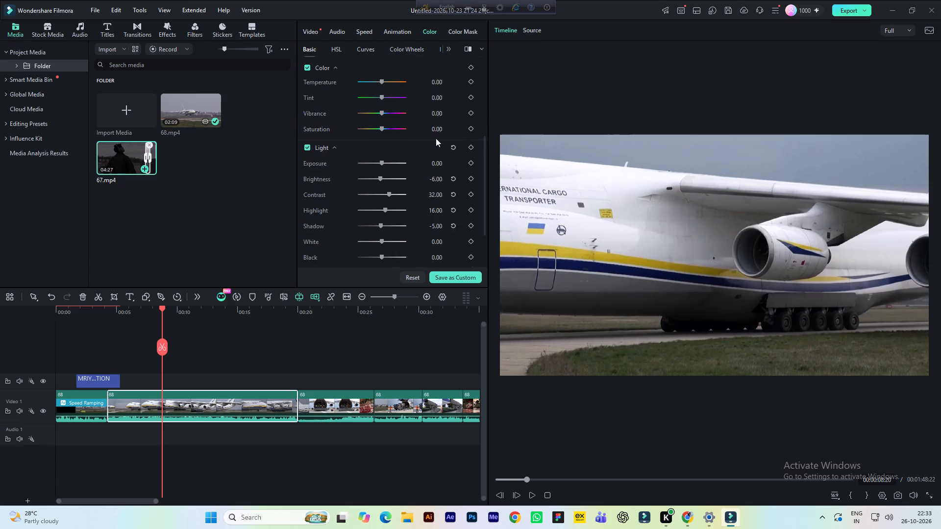
click(438, 131)
Play the corrected second Video 1 clip, apply the Hero speed ramp to it, and replay it from its start.
key(space)
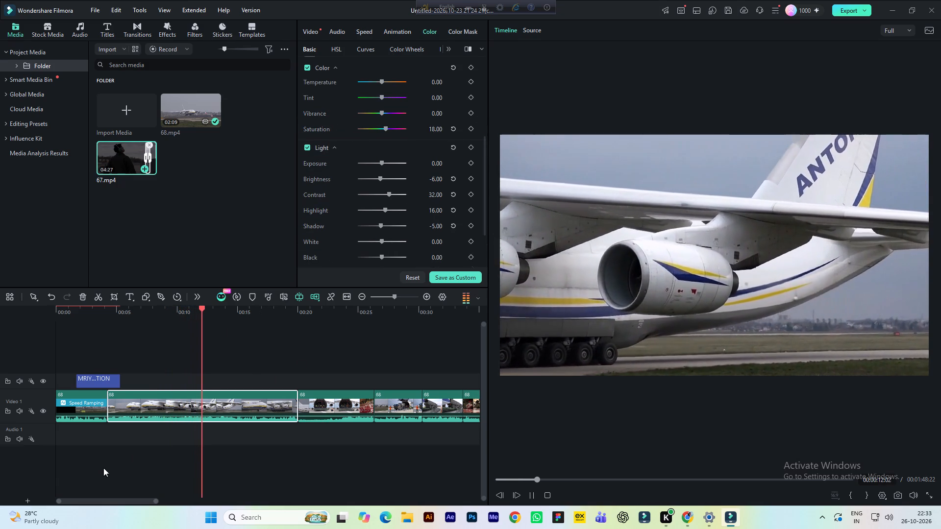
drag(102, 501, 129, 504)
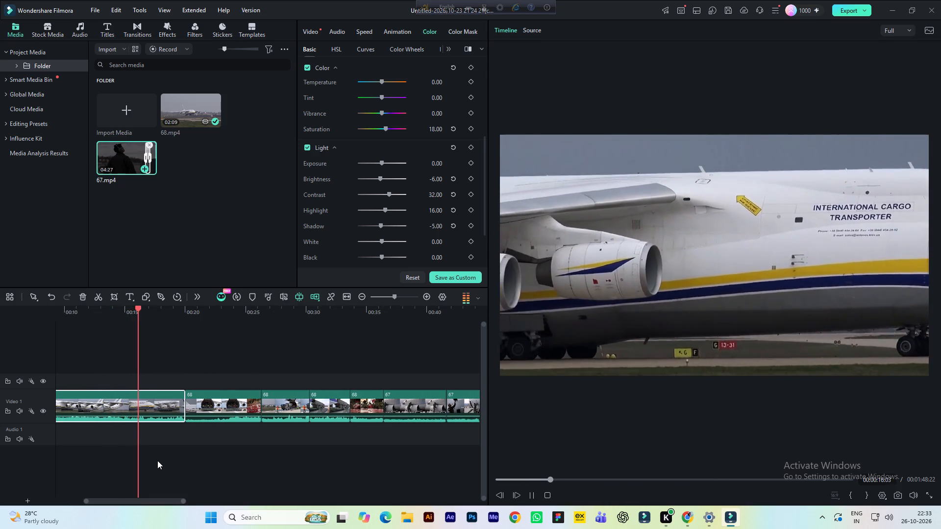
key(space)
click(125, 406)
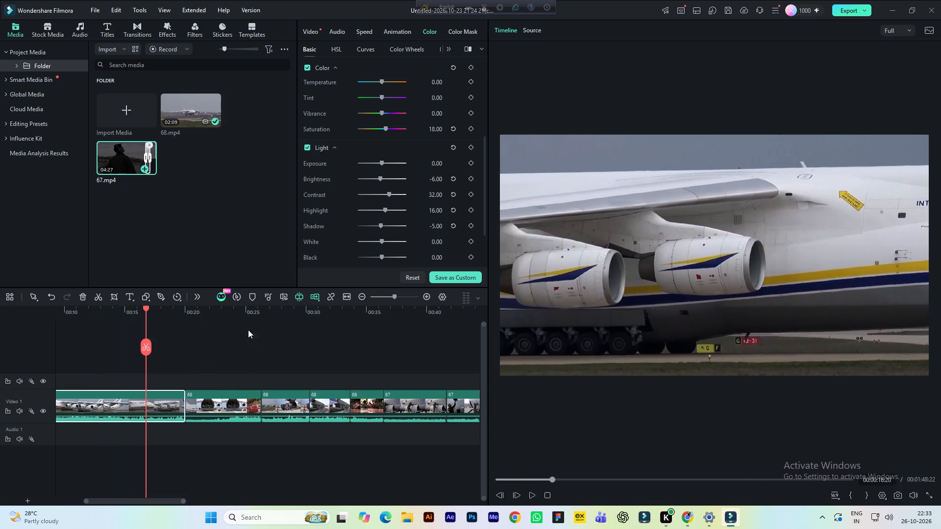
click(364, 31)
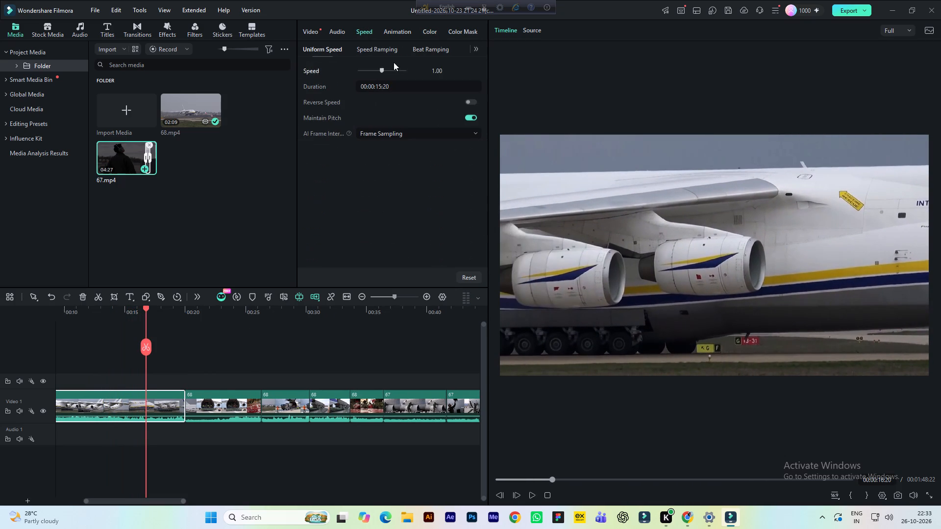
click(370, 49)
click(400, 80)
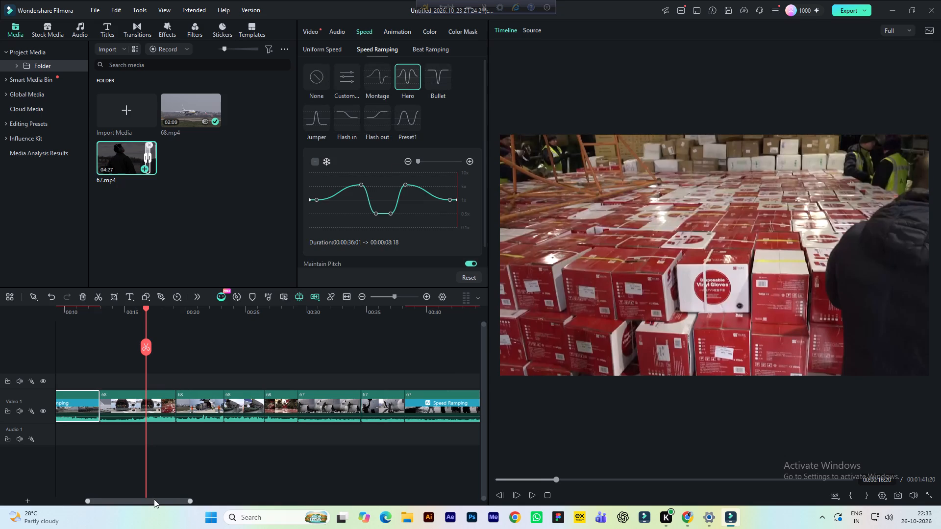
drag(153, 500, 118, 503)
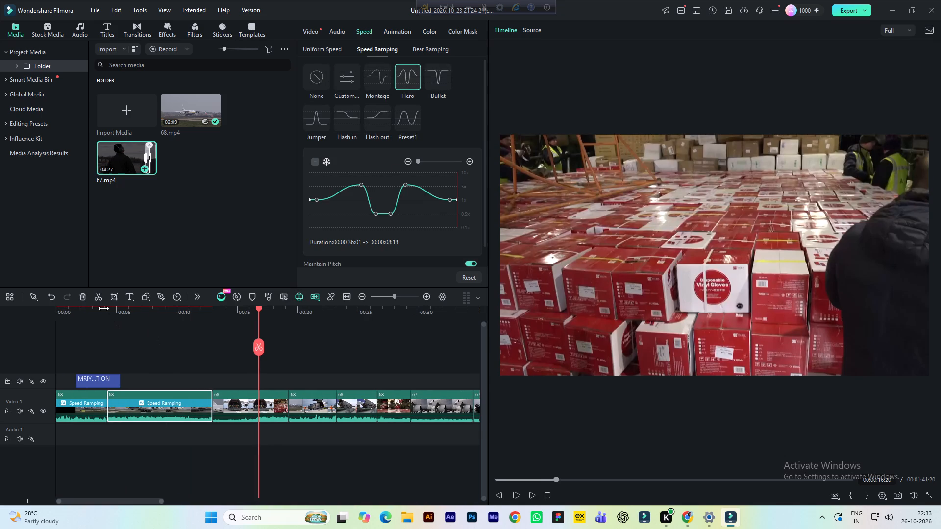
click(103, 308)
key(space)
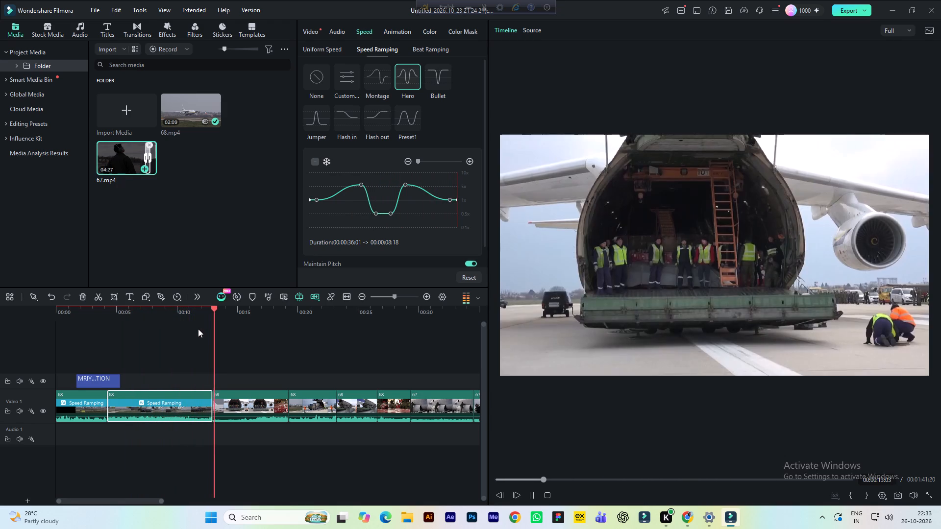
Color-correct the third Video 1 clip with Brightness 20, Contrast 91 and Highlight 51, and play on into the following clip.
click(248, 403)
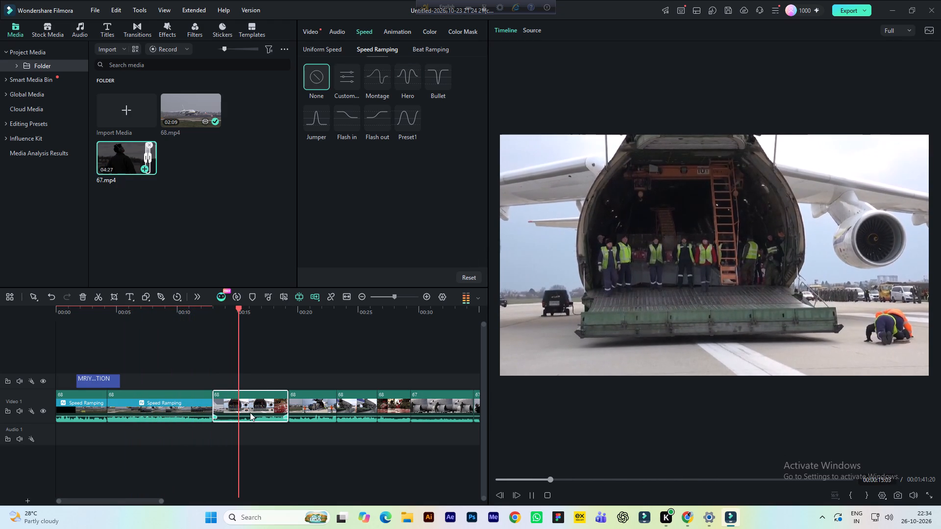
key(space)
click(429, 35)
scroll(397, 154, down, 1)
click(432, 158)
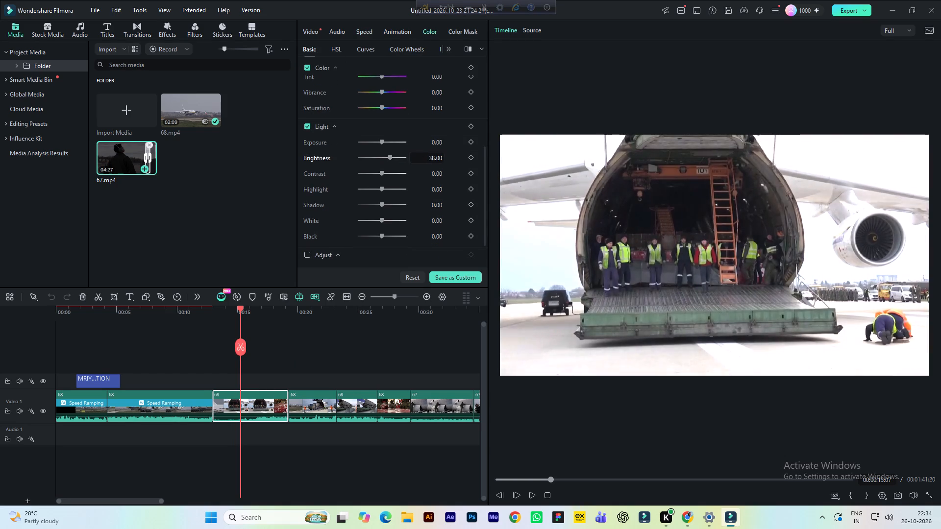
click(432, 173)
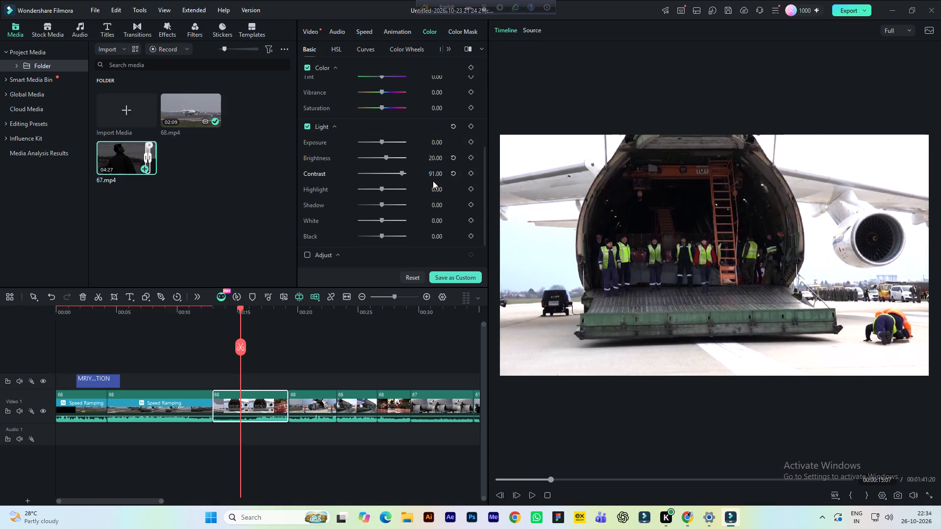
click(434, 190)
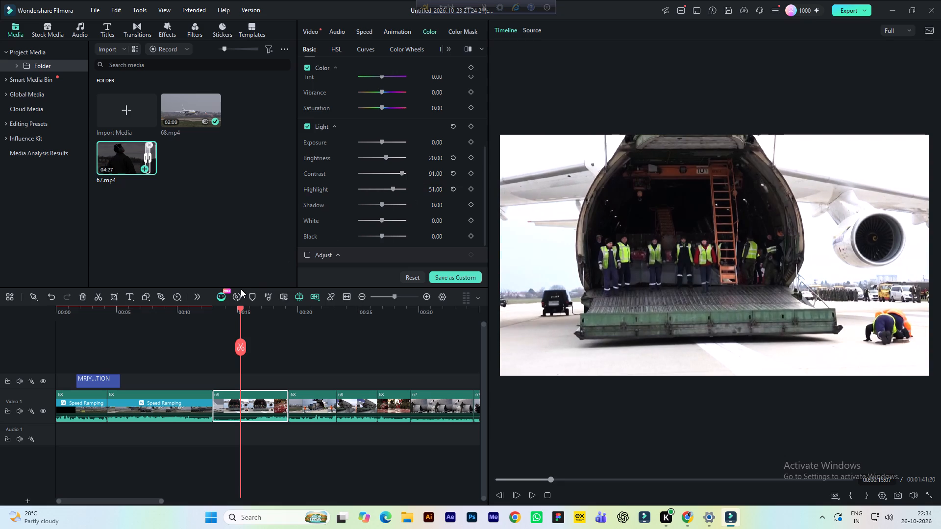
key(space)
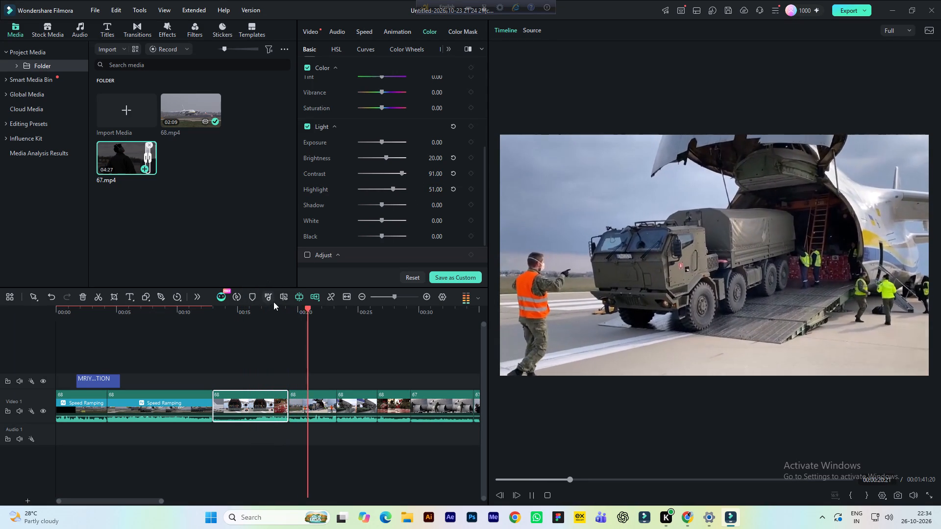
key(space)
Set the color Temperature of the fourth Video 1 clip to 8.
click(316, 405)
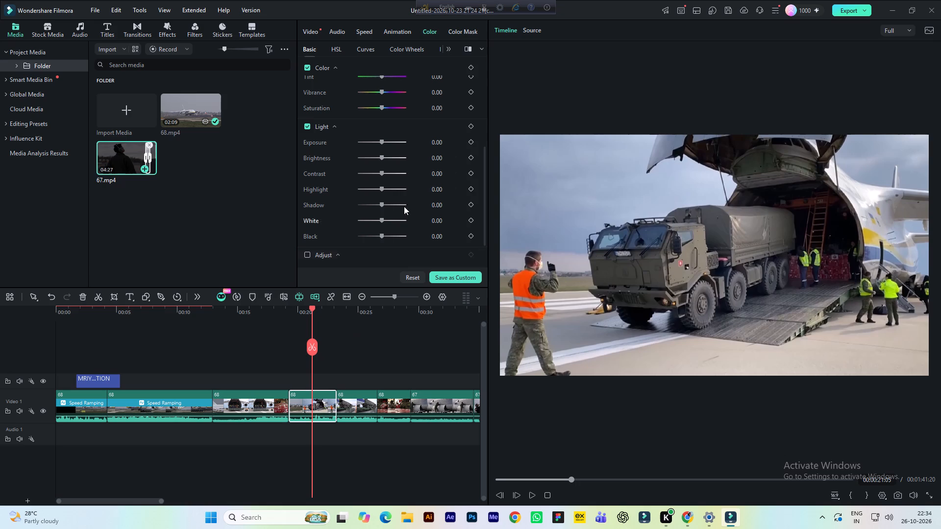
scroll(435, 161, up, 2)
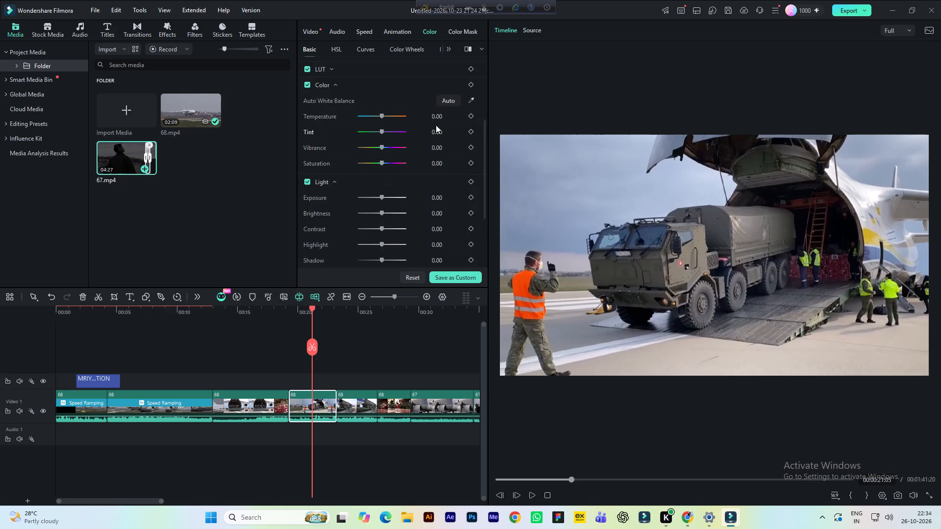
click(437, 117)
Shift the fourth clip's color wheels to RGB -0.02, -0.03, 0.05 for Midtones and -0.10, -0.11, 0.21 for Shadows.
click(402, 49)
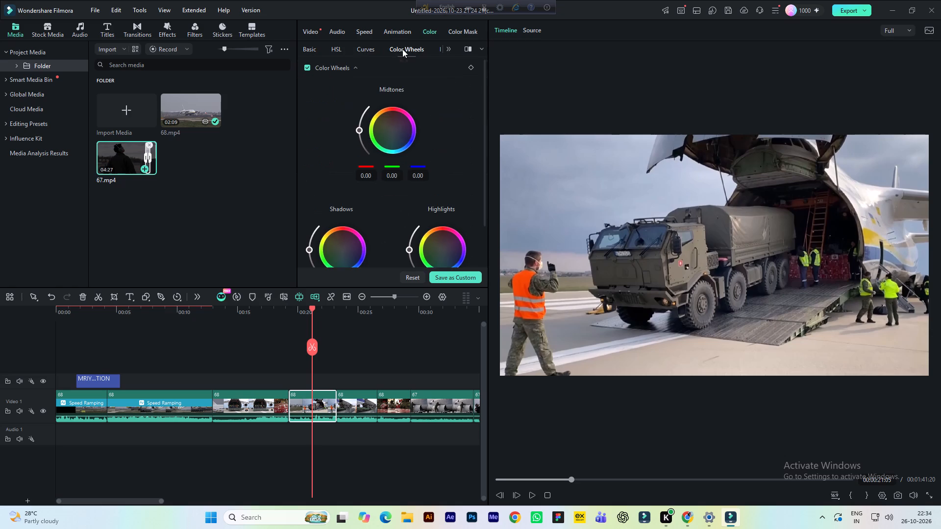
scroll(446, 119, down, 1)
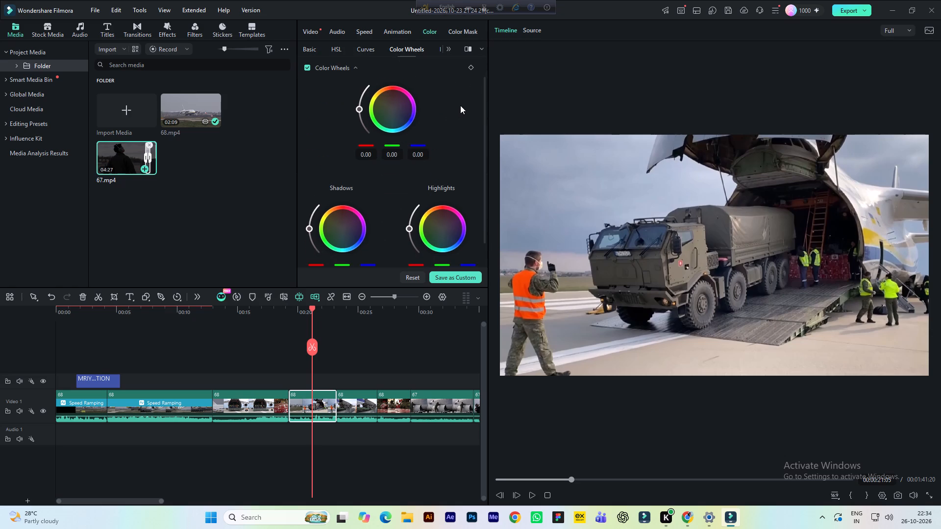
click(395, 109)
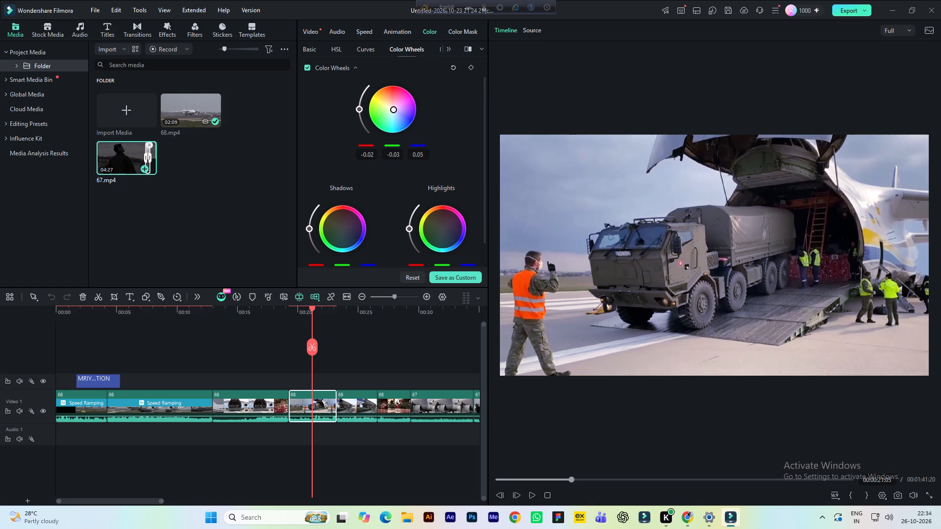
click(342, 223)
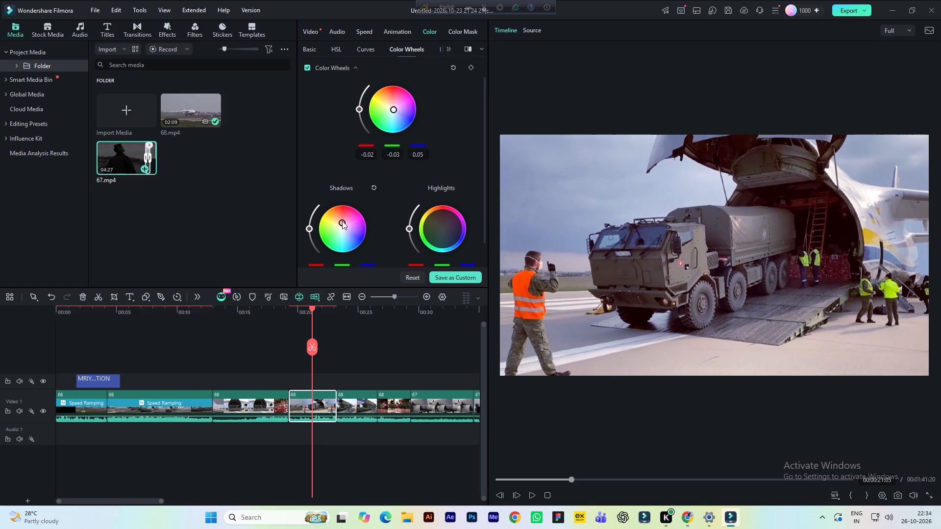
scroll(343, 220, down, 1)
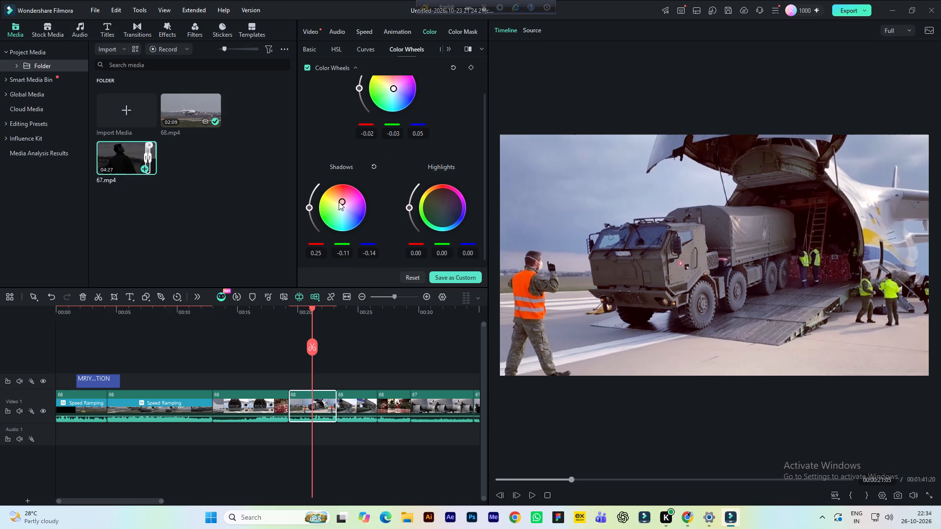
click(343, 207)
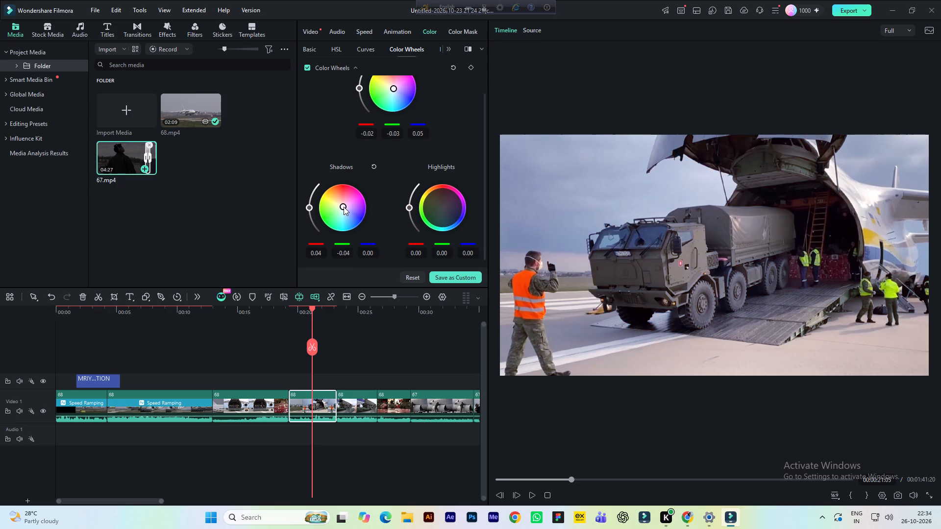
click(344, 207)
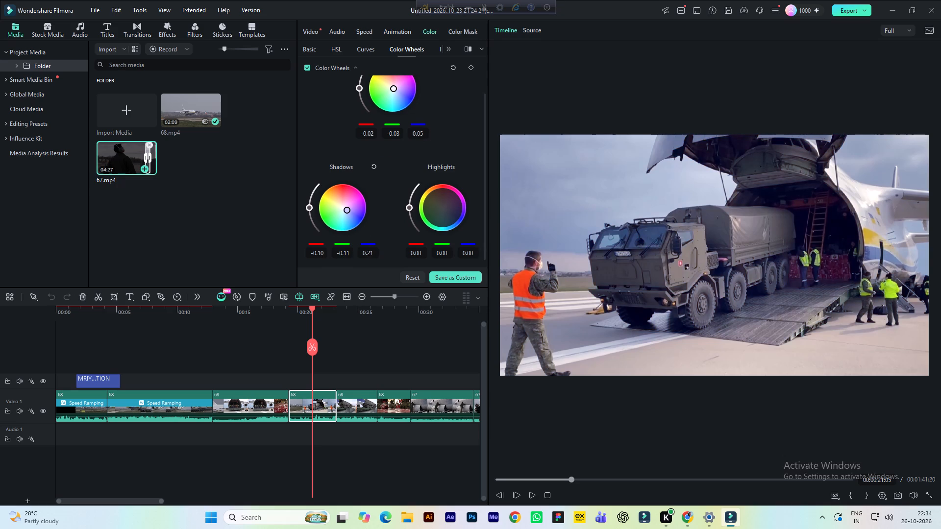
Set the fourth clip's Highlights wheel to RGB 1.00, 0.97, 0.97 with maximum luminance, and play from the third clip through it.
click(447, 209)
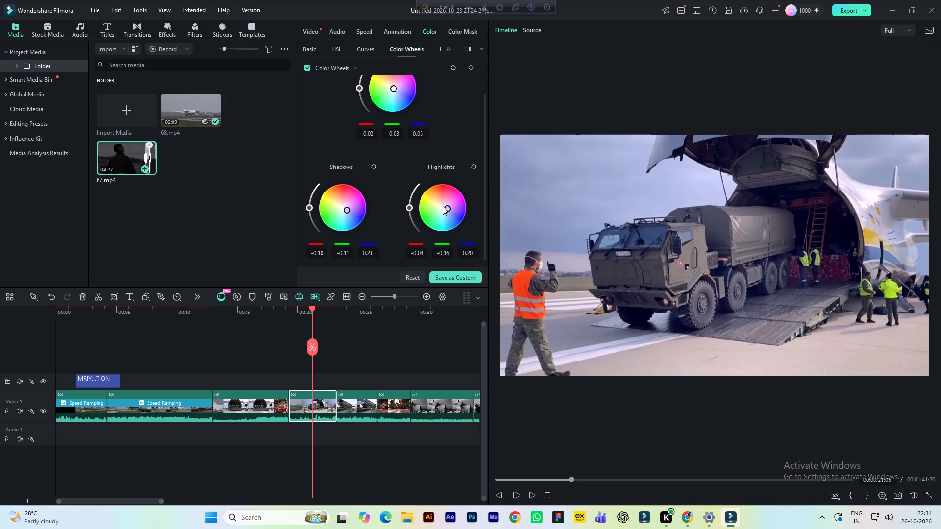
click(443, 206)
drag(408, 205, 425, 185)
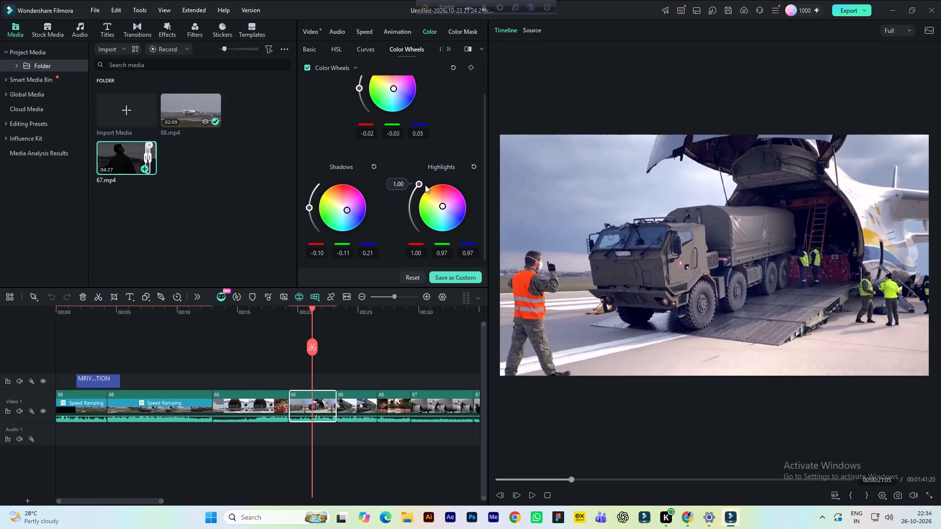
drag(425, 185, 425, 184)
click(271, 311)
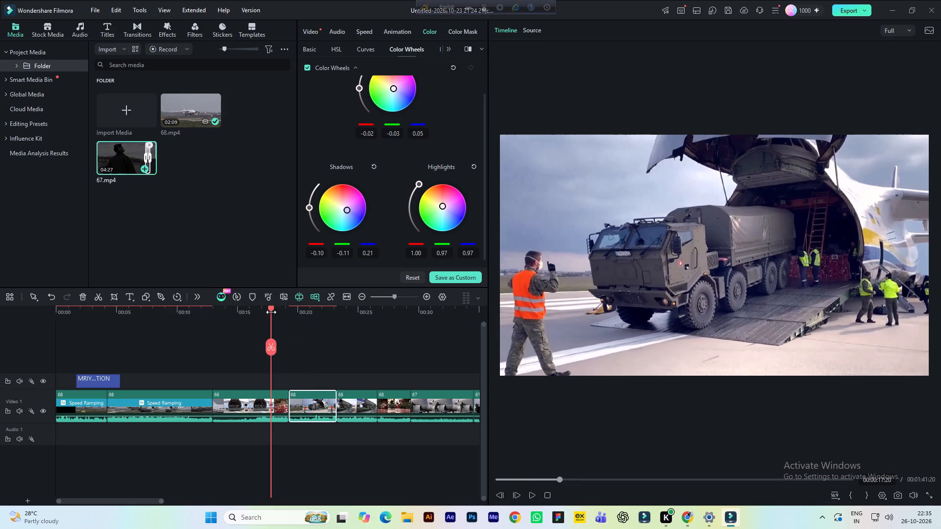
key(space)
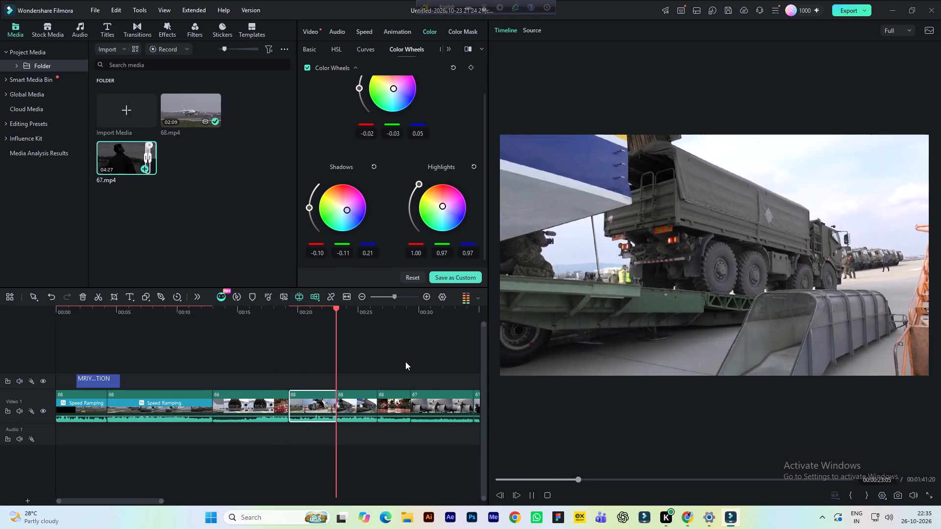
key(space)
Tint the fifth Video 1 clip with color wheels: Highlights RGB 0.06, -0.03, -0.03 and Shadows RGB 0.02, 0.15, -0.17.
click(376, 406)
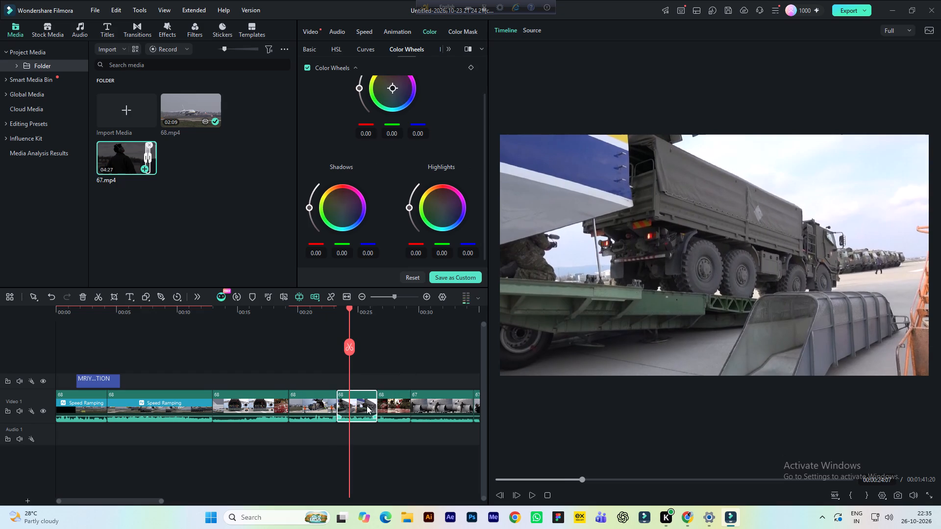
click(435, 201)
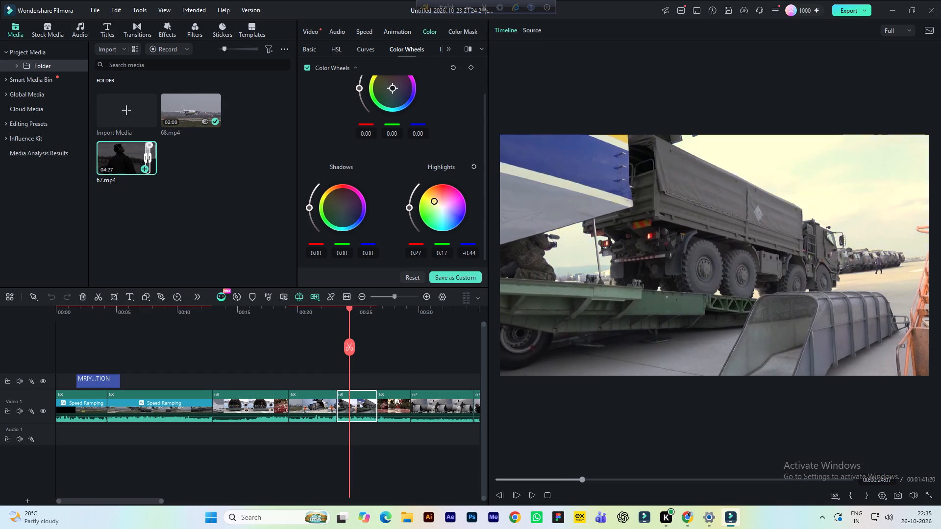
click(446, 208)
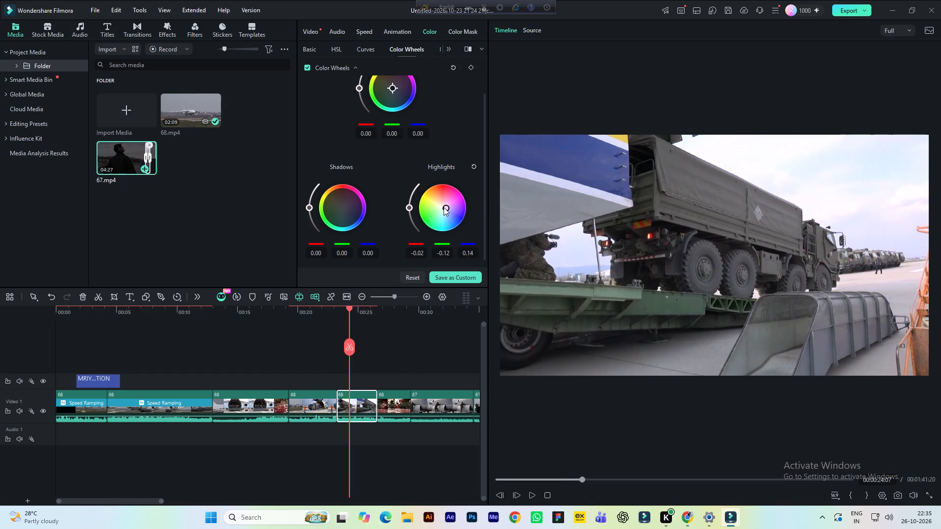
click(443, 206)
click(338, 207)
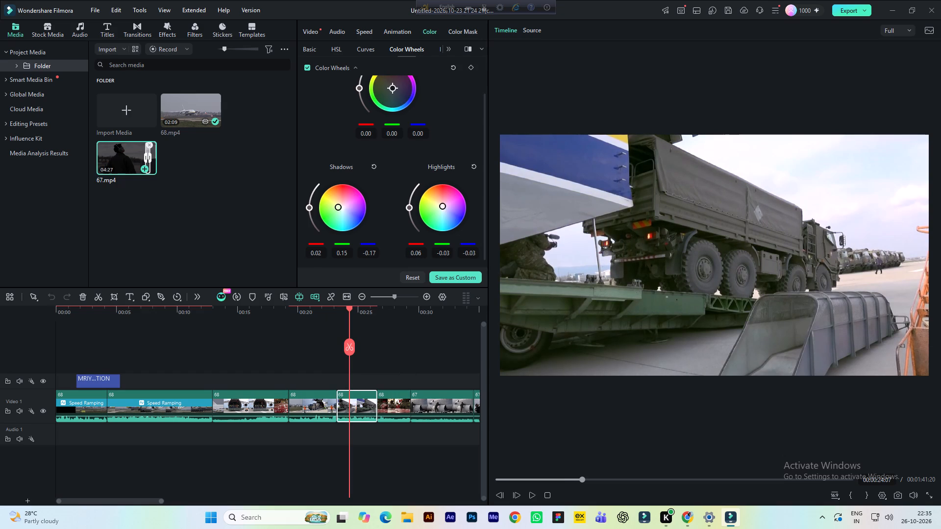
Set the fifth Video 1 clip's Brightness to 14, Contrast to 32 and Highlight to 20.
scroll(396, 115, up, 1)
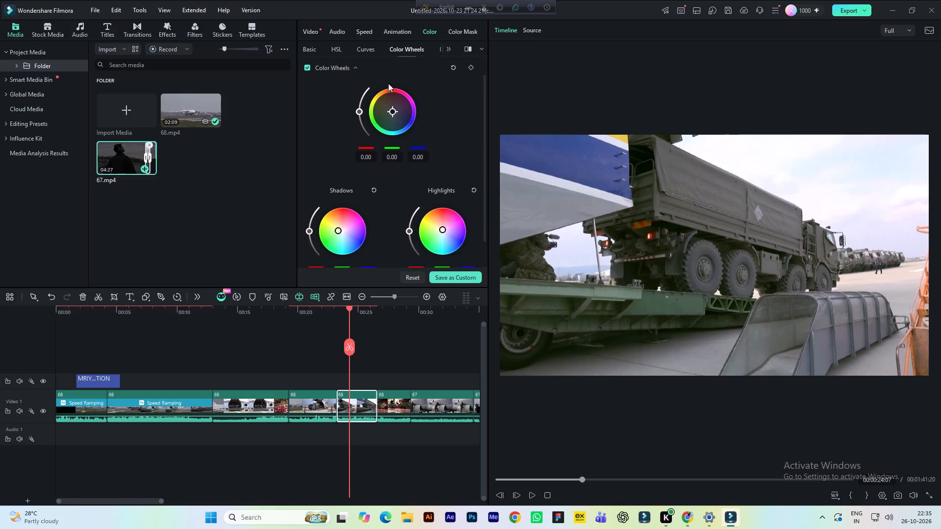
click(323, 47)
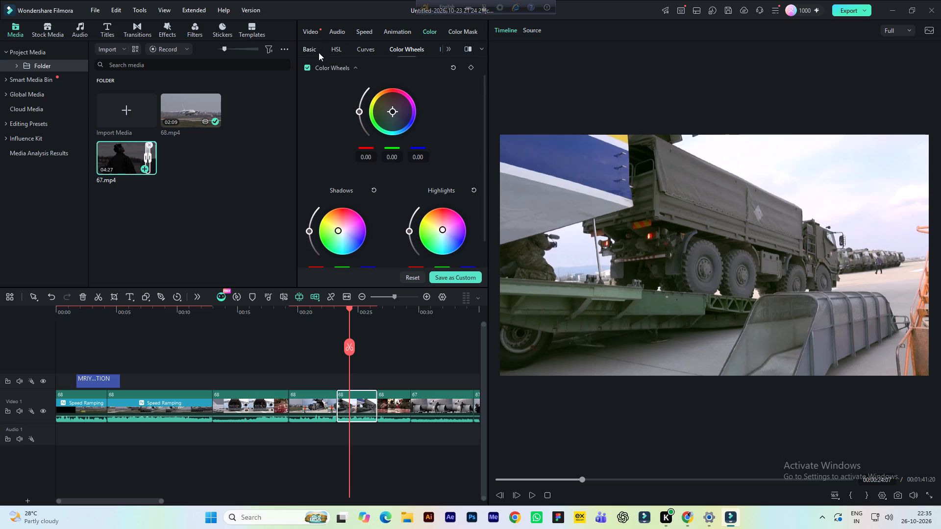
click(311, 53)
scroll(411, 187, down, 1)
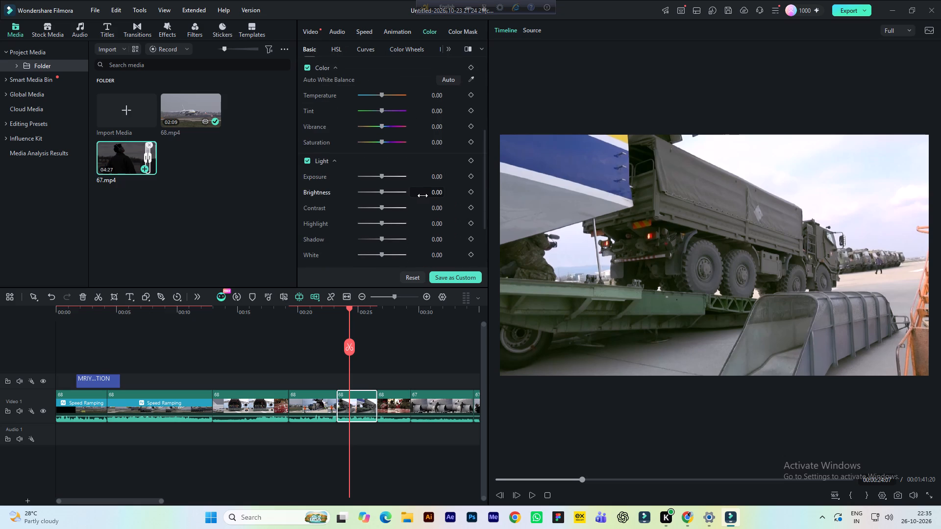
click(434, 195)
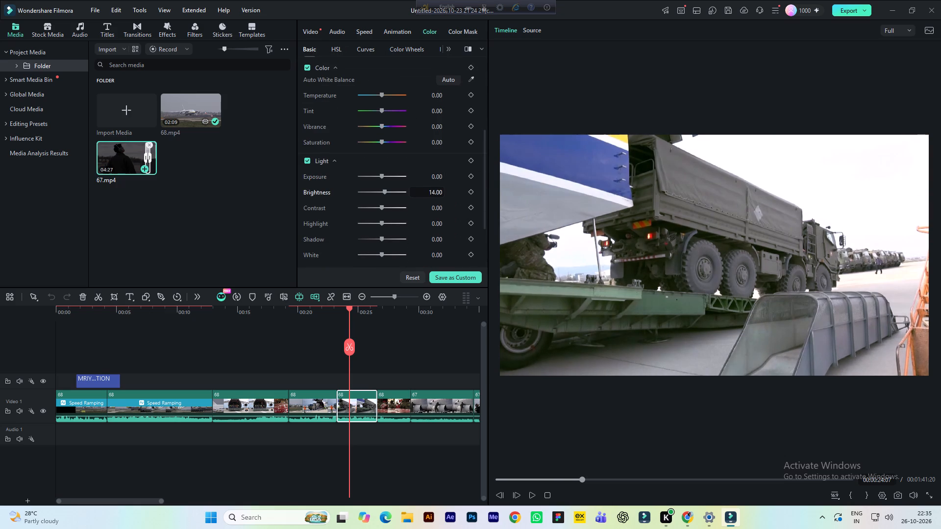
click(437, 208)
drag(428, 217, 439, 223)
drag(439, 223, 445, 224)
click(430, 227)
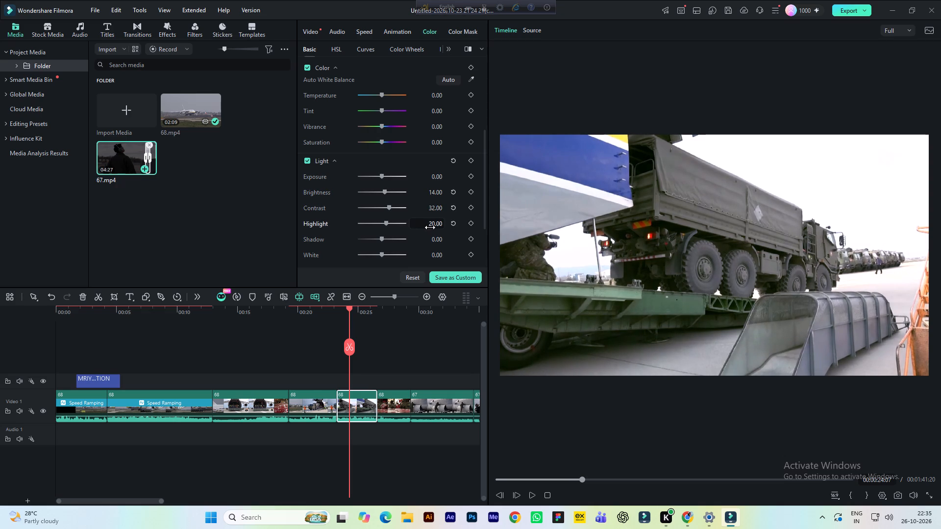
Play on into the first 67 clip and set its Brightness to 9, Contrast to 36, Saturation to 26 and Highlight to 22.
key(space)
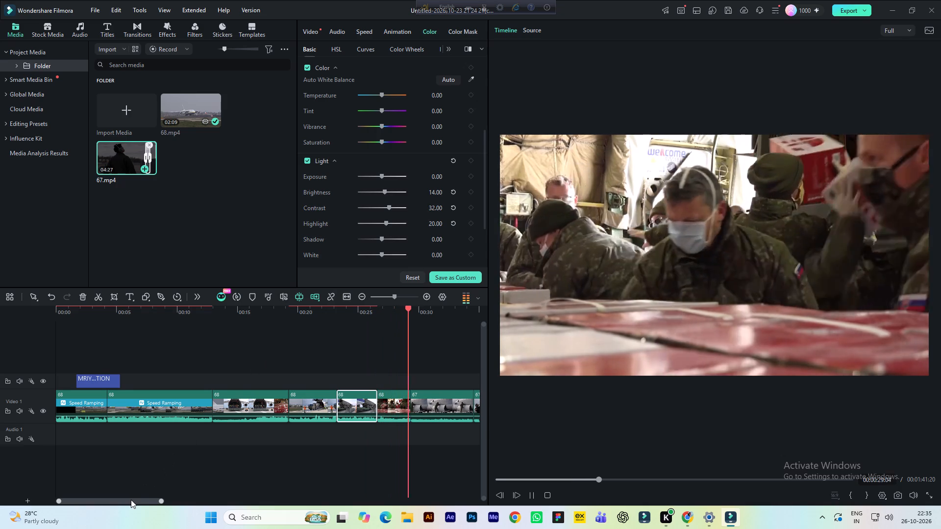
drag(131, 500, 175, 500)
key(space)
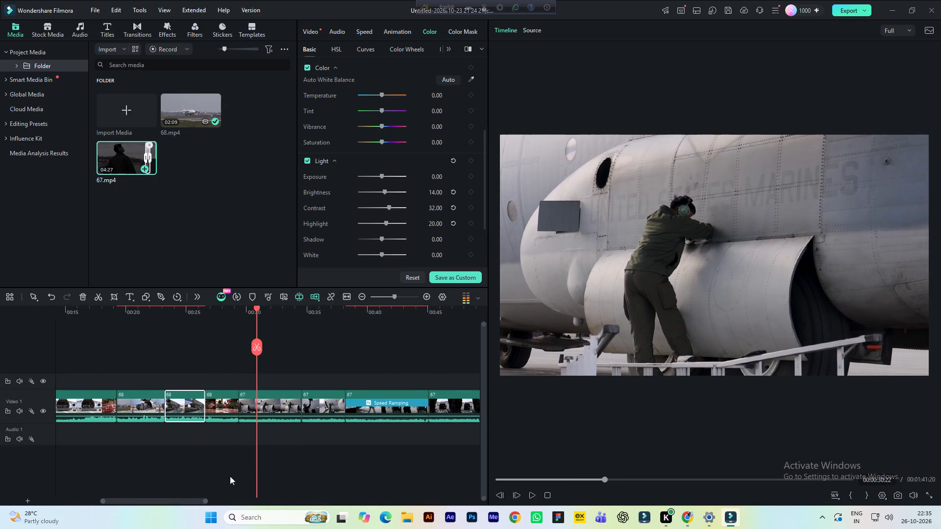
click(276, 409)
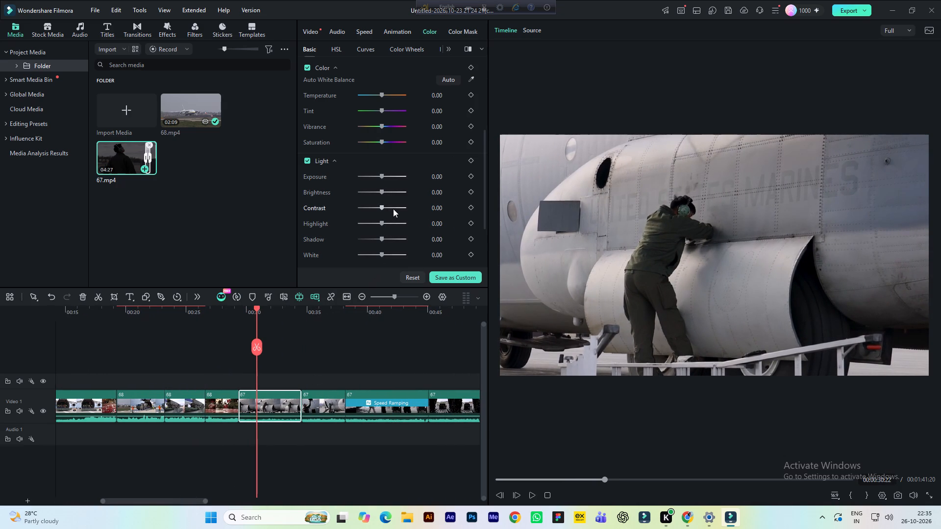
click(432, 192)
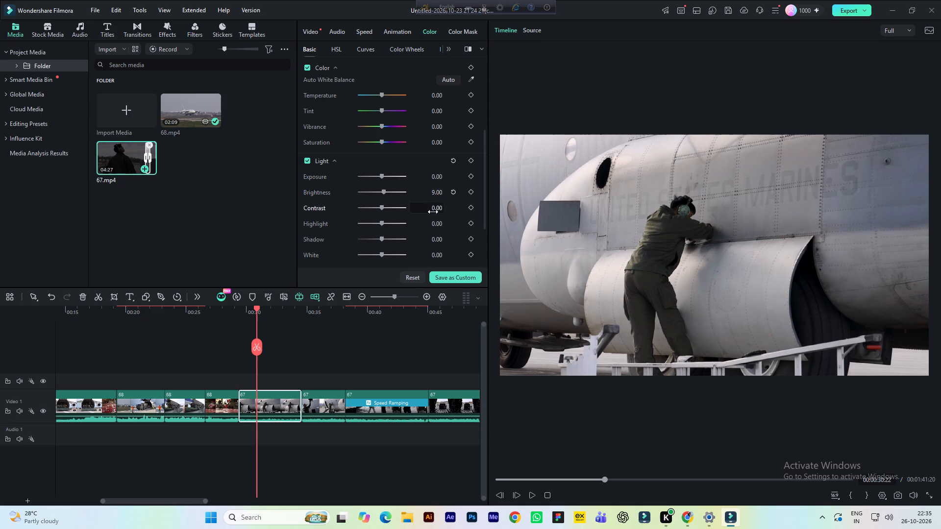
click(433, 212)
click(434, 138)
click(437, 226)
Play on to the first speed-ramped 67 clip; set Brightness 35, Contrast 39, Highlight 44, Saturation 14 and Vibrance 9.
key(space)
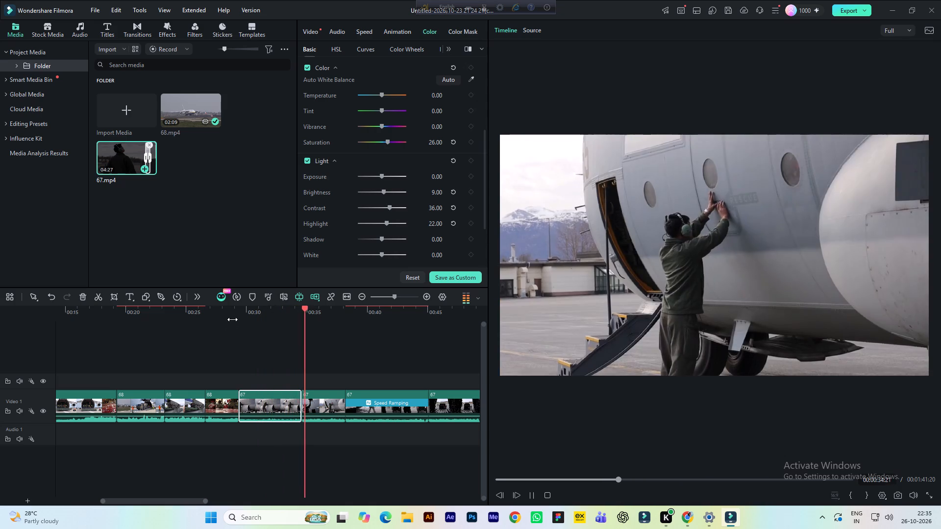
key(space)
key(space)
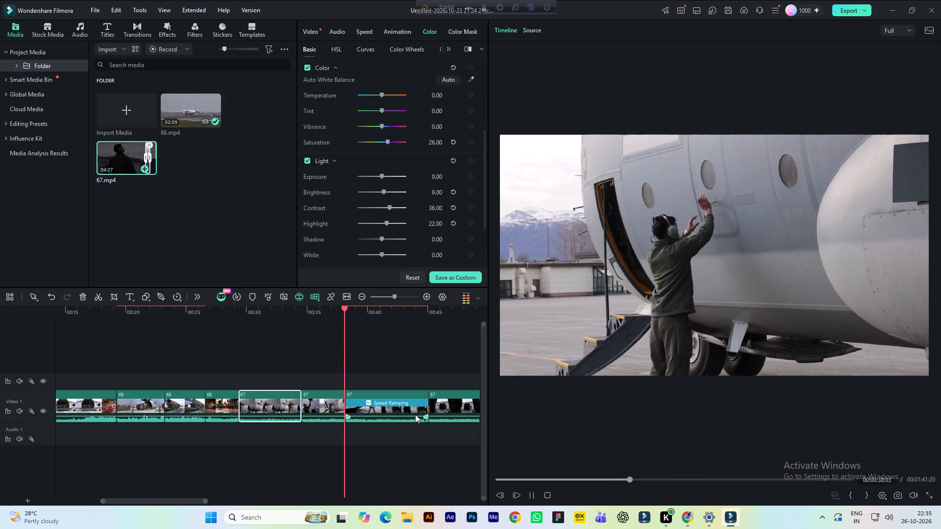
key(space)
click(378, 407)
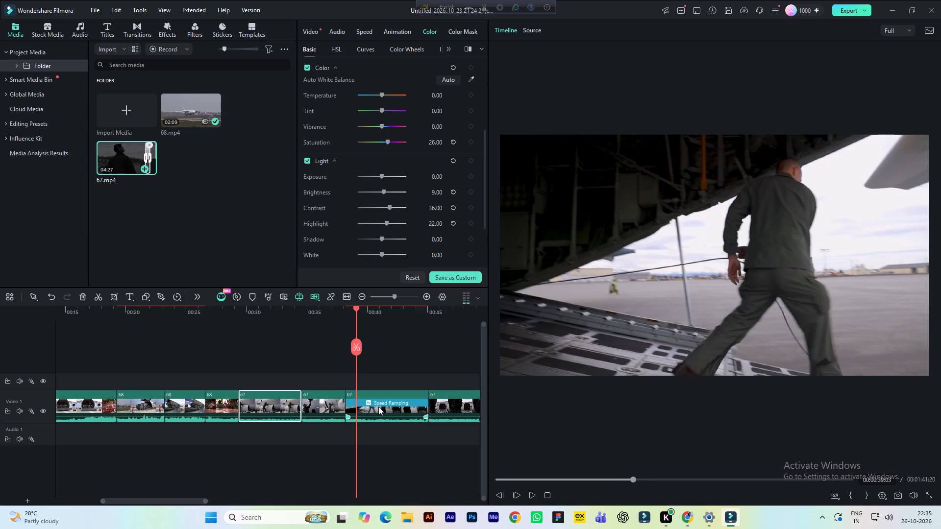
click(437, 191)
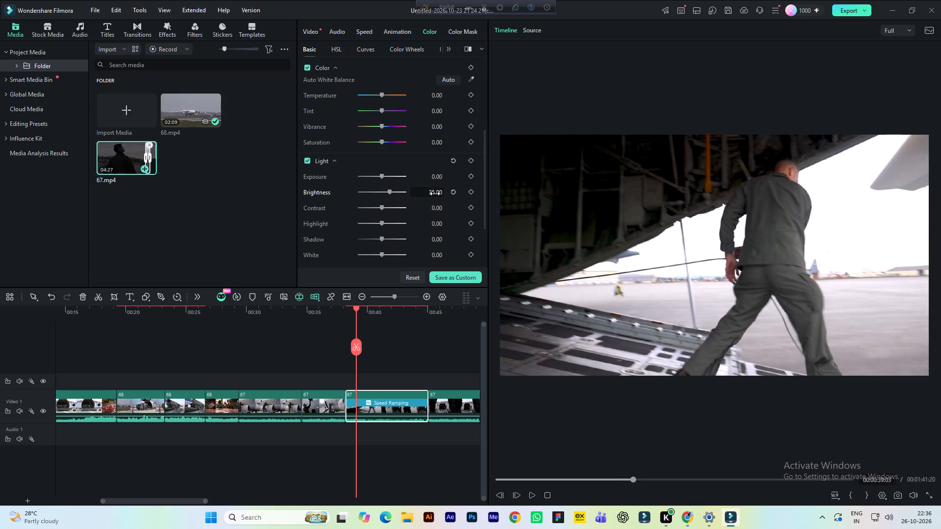
click(432, 205)
click(429, 224)
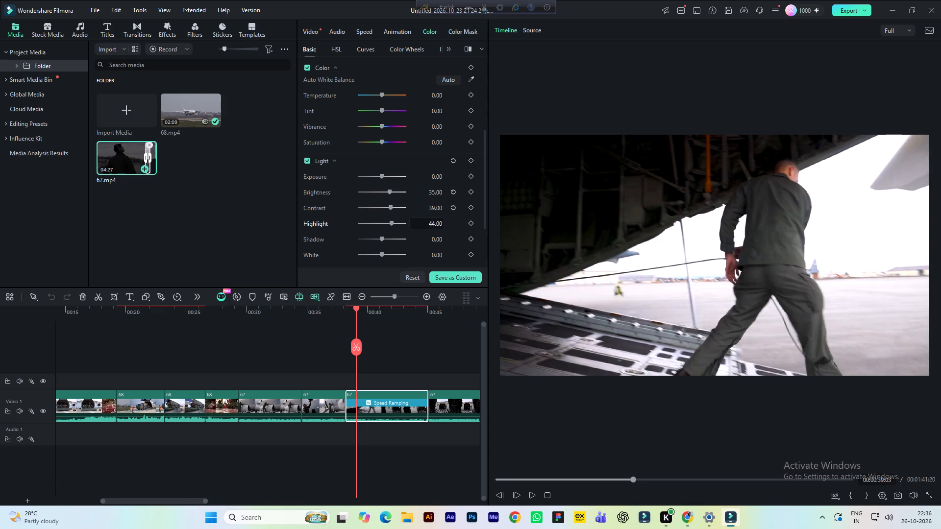
click(436, 144)
click(444, 131)
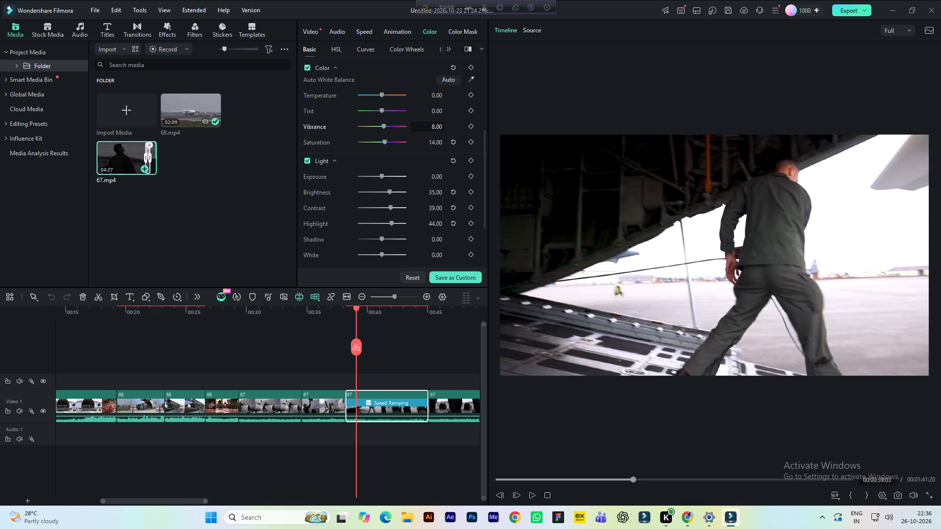
Play on into the 67 clip starting near 00:45 and set its Exposure to 18, Brightness to 9 and Contrast to 12.
key(space)
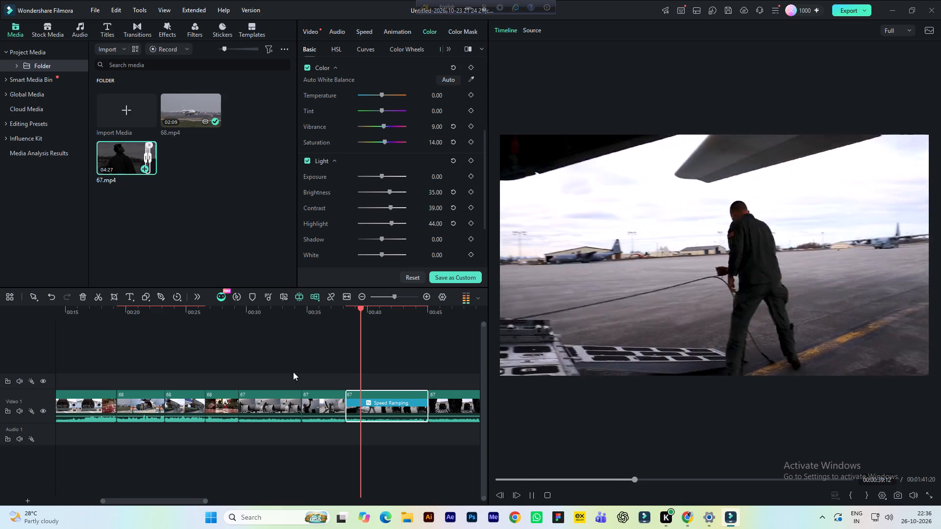
key(space)
drag(181, 500, 230, 502)
key(space)
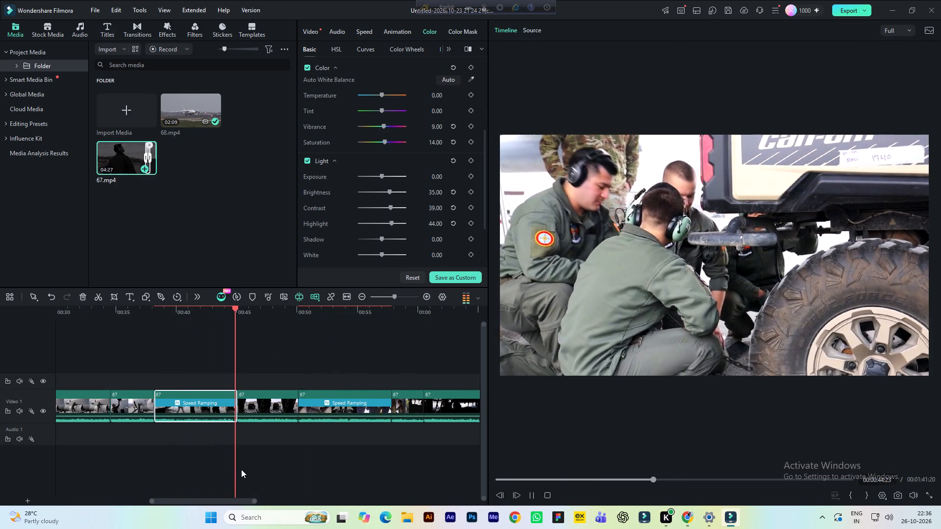
key(space)
key(space)
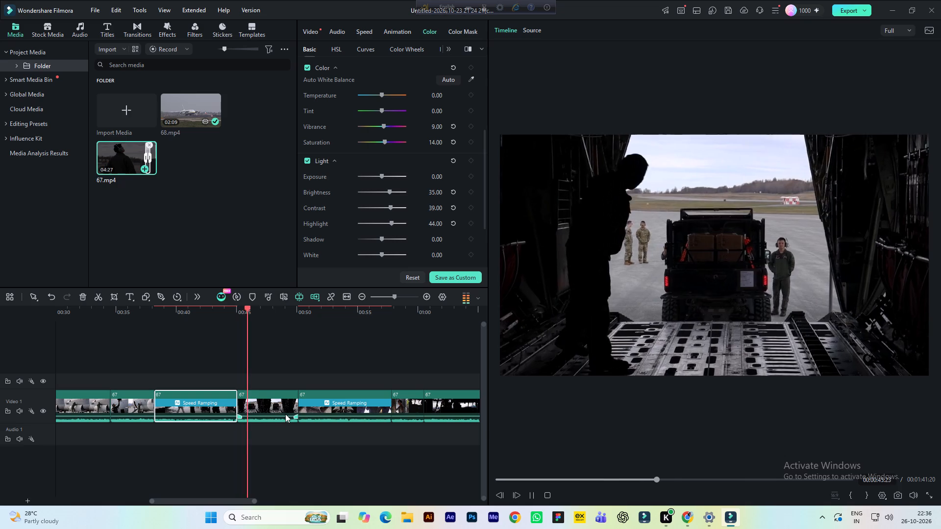
click(273, 408)
key(space)
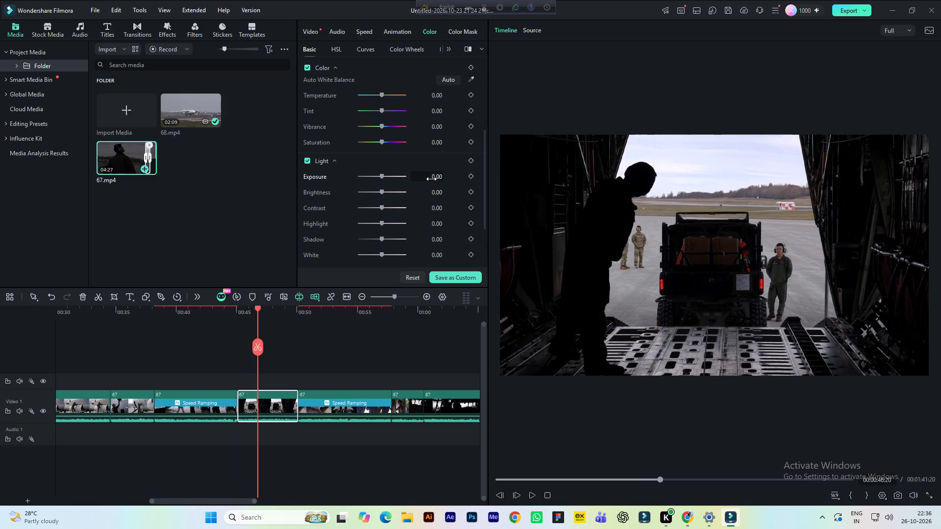
click(436, 173)
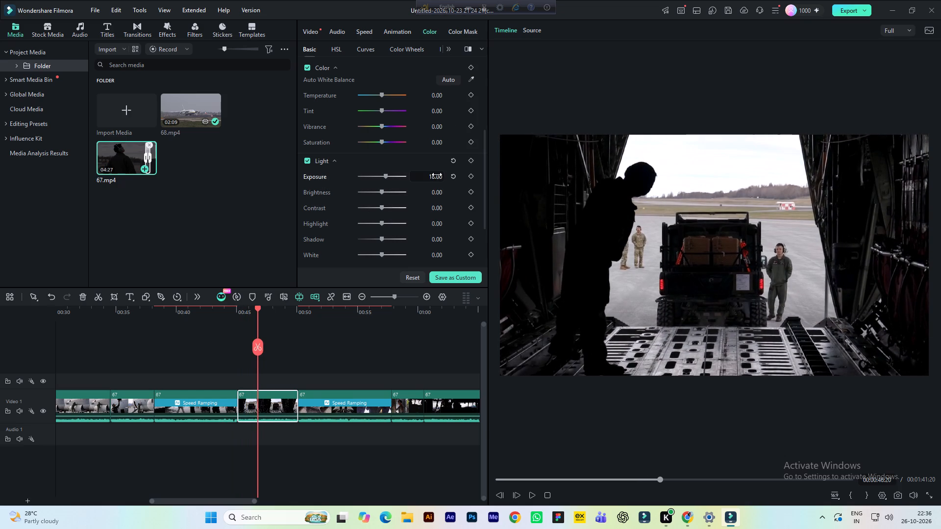
click(433, 193)
click(438, 213)
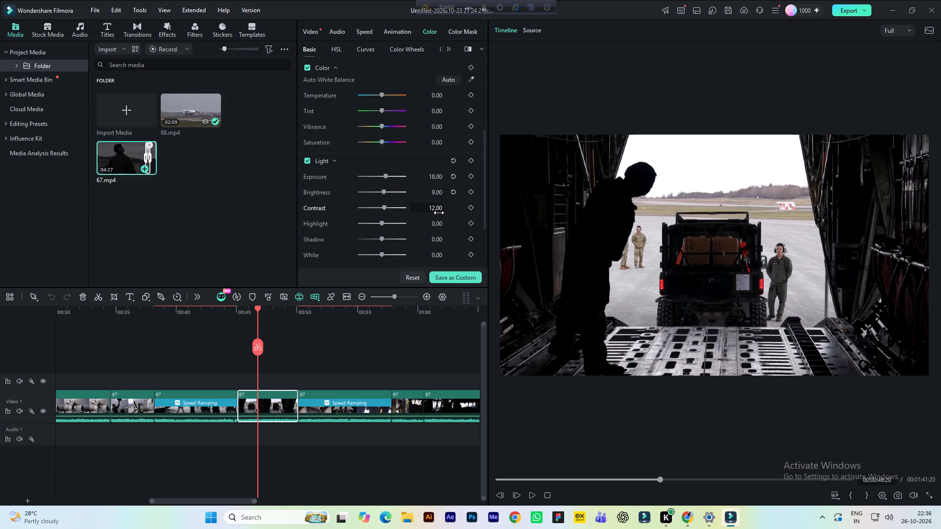
Play on into the speed-ramped 67 clip starting near 00:50 and set its Brightness to 14, Contrast to 15 and Highlight to 23.
key(space)
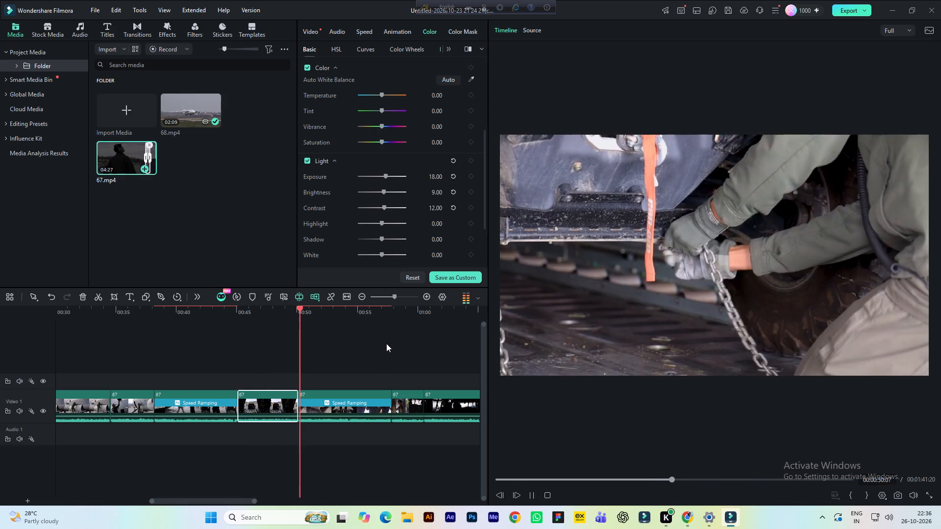
key(space)
key(space)
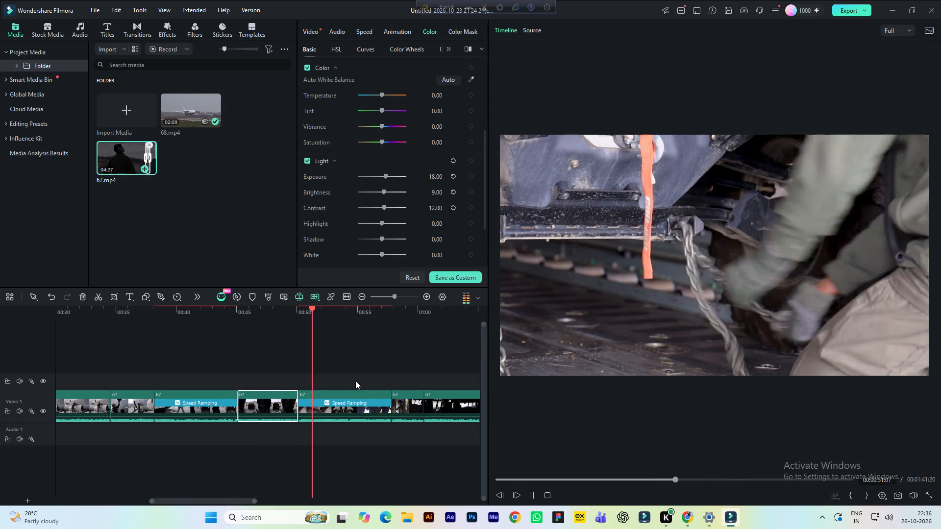
key(space)
click(344, 405)
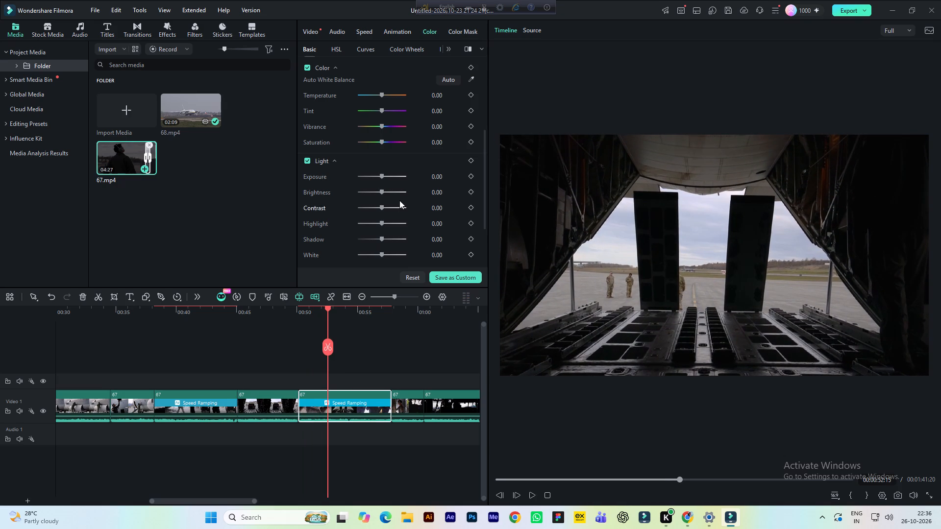
click(440, 194)
click(429, 206)
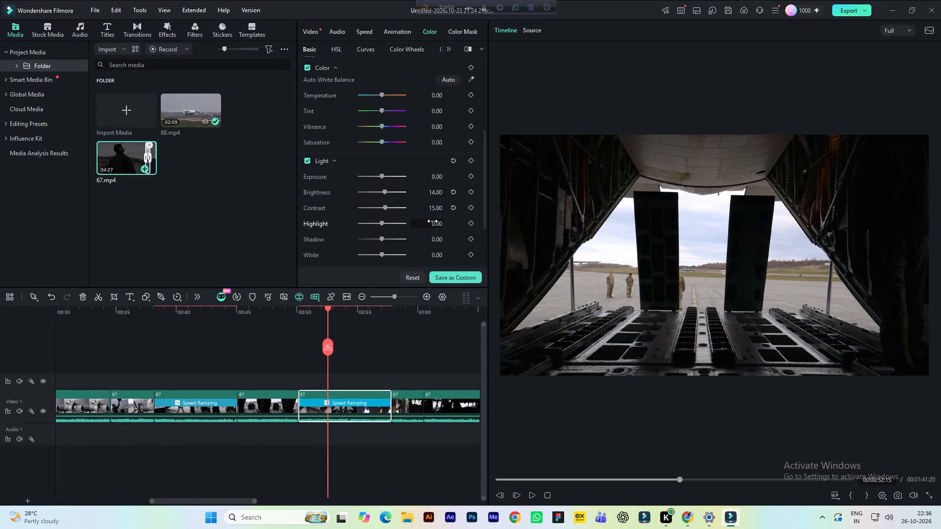
click(433, 221)
Play through the corrected speed-ramped clip and stop in the short 67 clip after it, at about 00:59.
key(space)
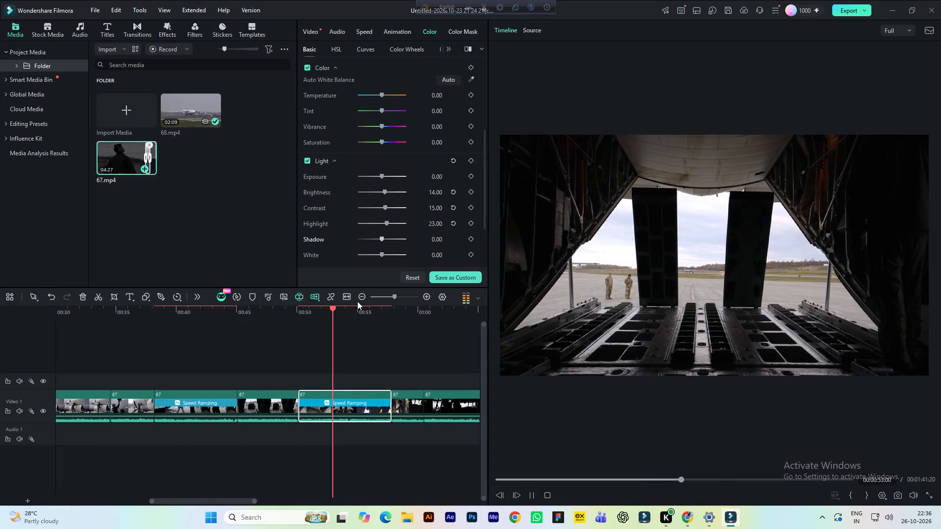
drag(207, 500, 239, 502)
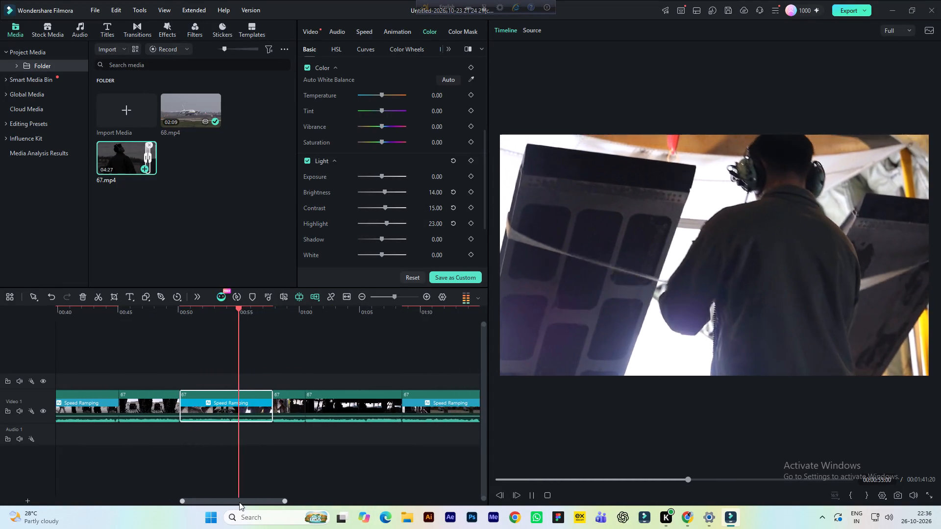
drag(239, 502, 247, 502)
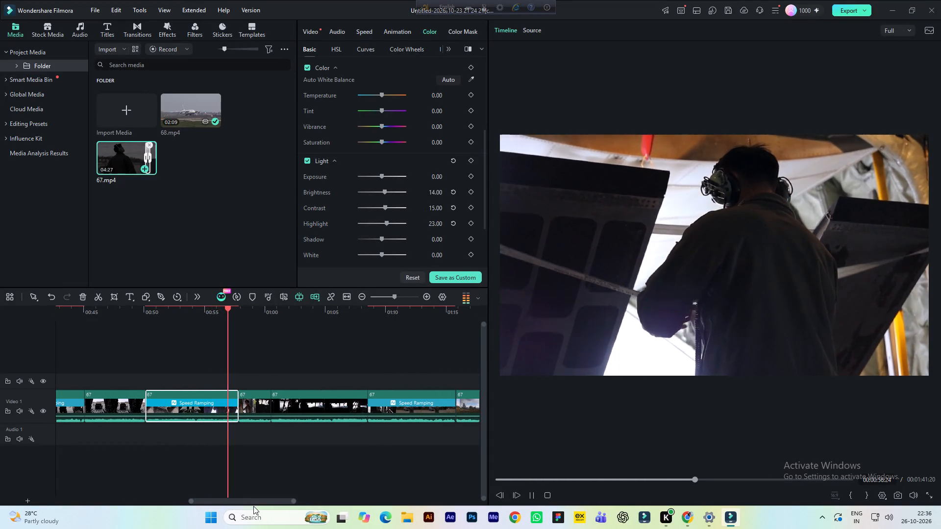
key(space)
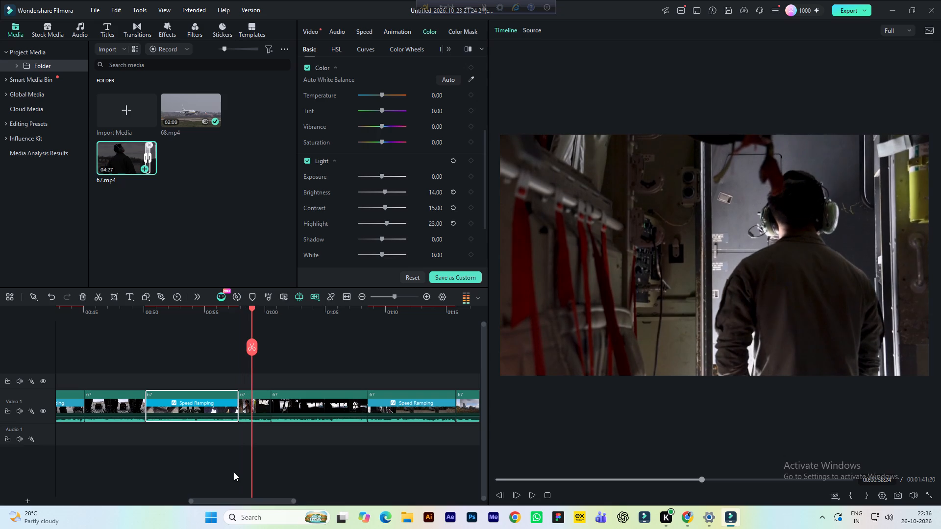
Set Brightness to 12 and Contrast to 9 on the short 67 clip at about 00:59.
click(265, 415)
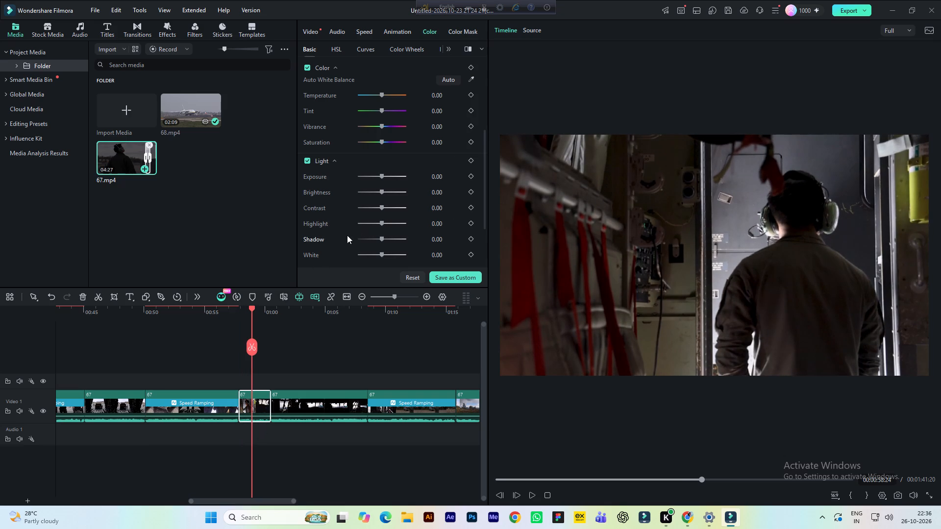
click(434, 192)
click(440, 208)
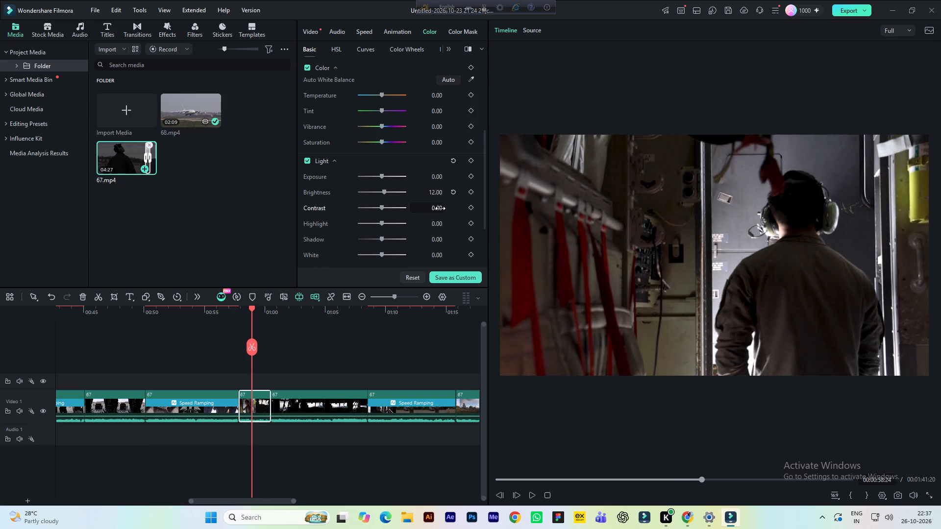
Play on into the 67 clip starting near 01:00 and set its Brightness to 18 and Contrast to 13.
key(space)
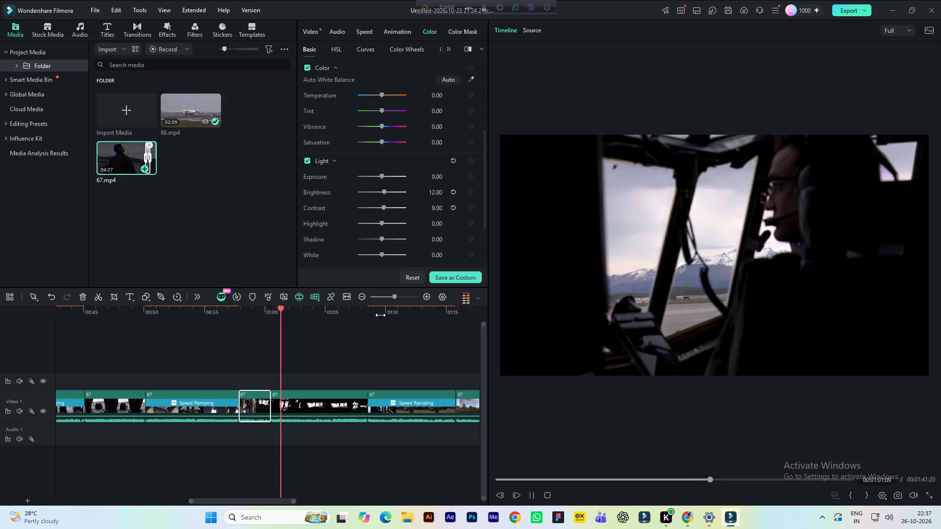
key(space)
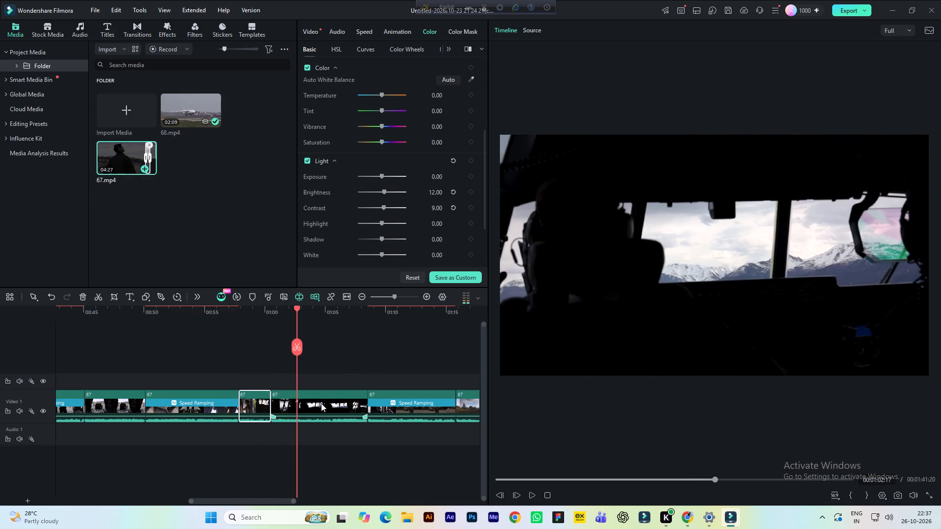
click(321, 404)
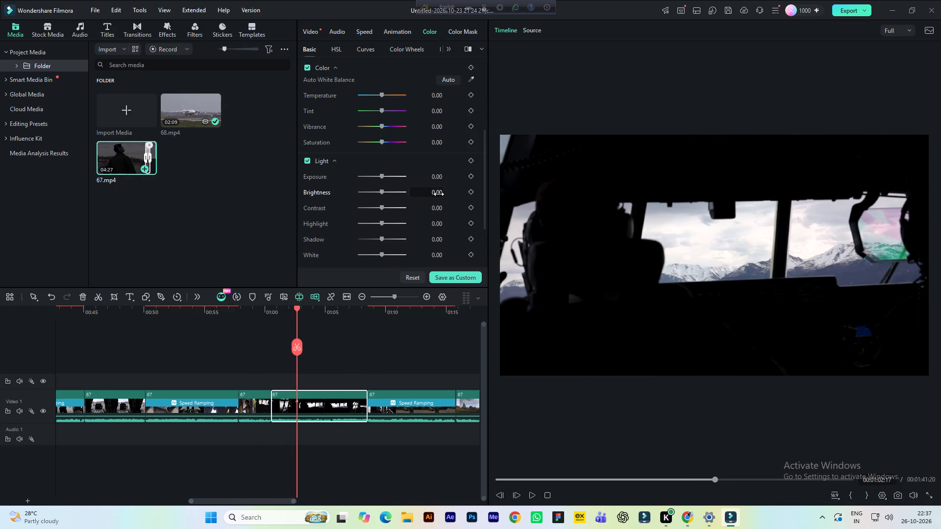
click(439, 194)
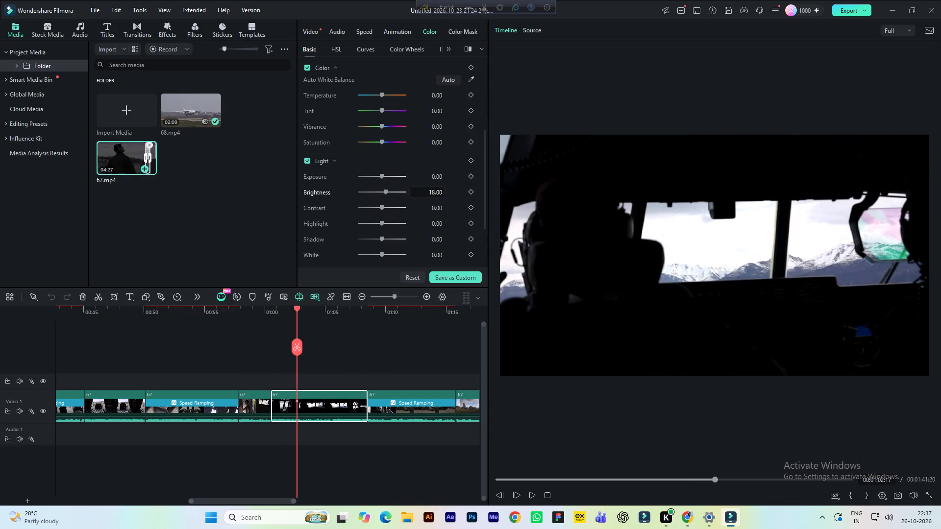
click(437, 213)
Play on into the speed-ramped 67 clip starting near 01:08 and set its Brightness to 17.
key(space)
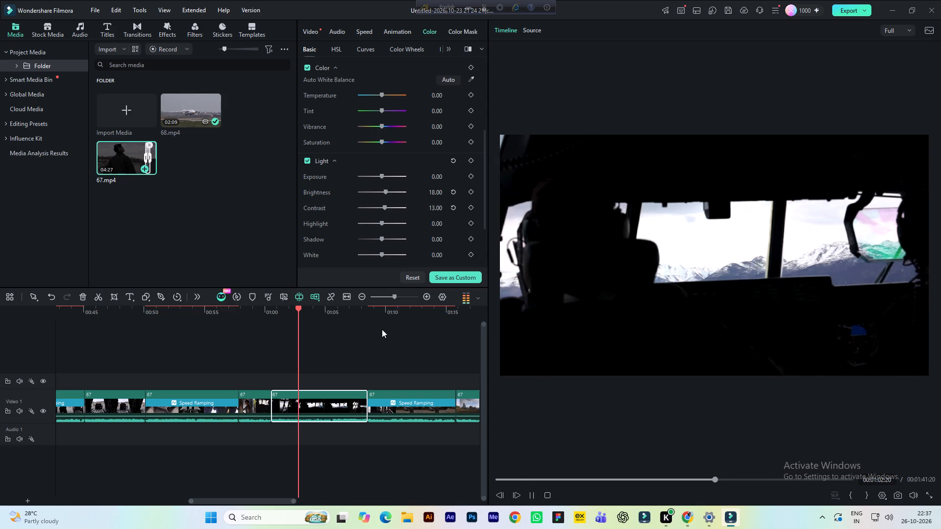
drag(261, 500, 280, 498)
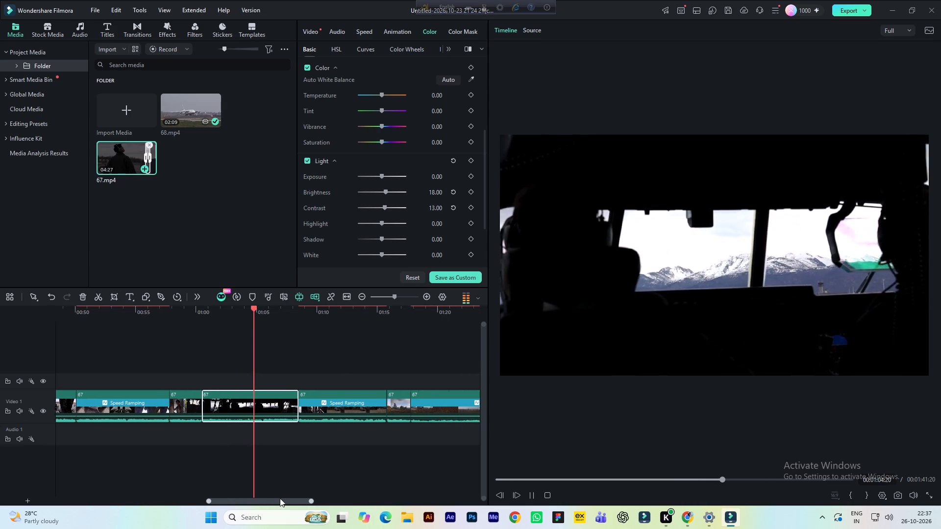
drag(280, 498, 294, 493)
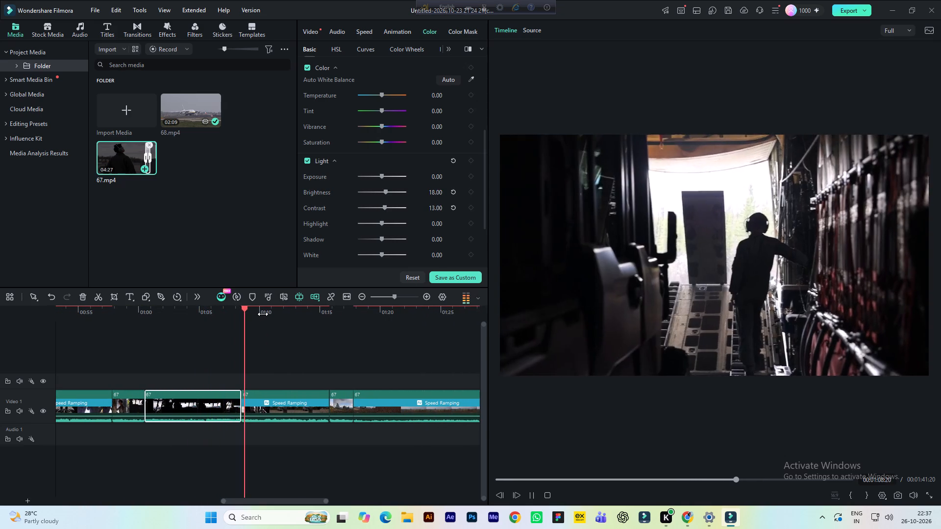
key(space)
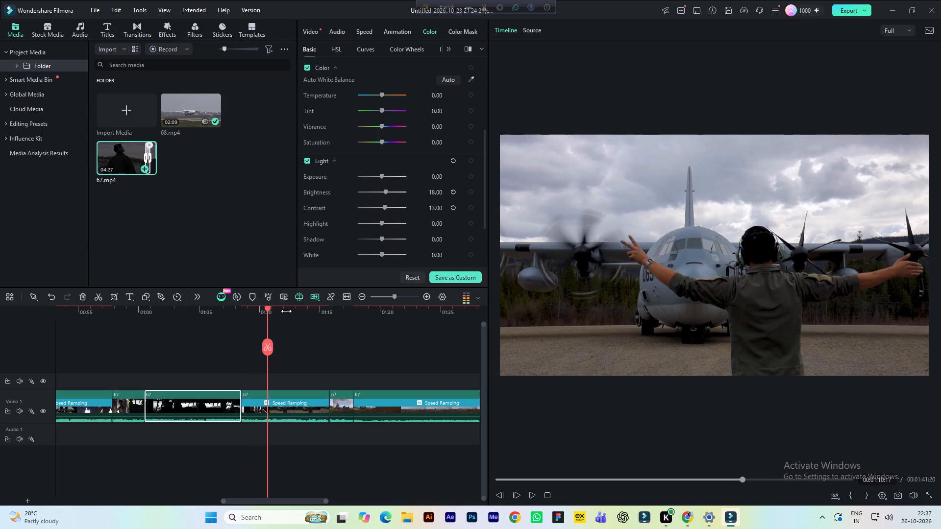
click(316, 417)
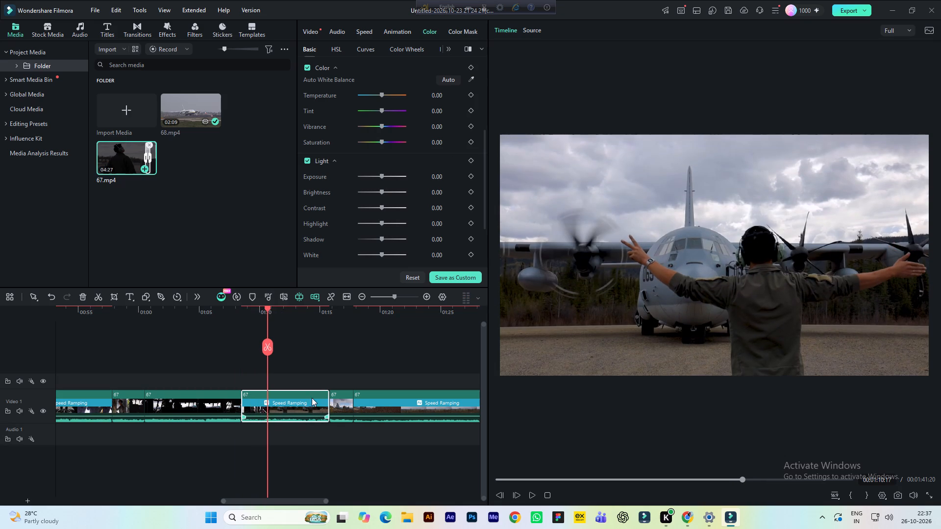
click(434, 191)
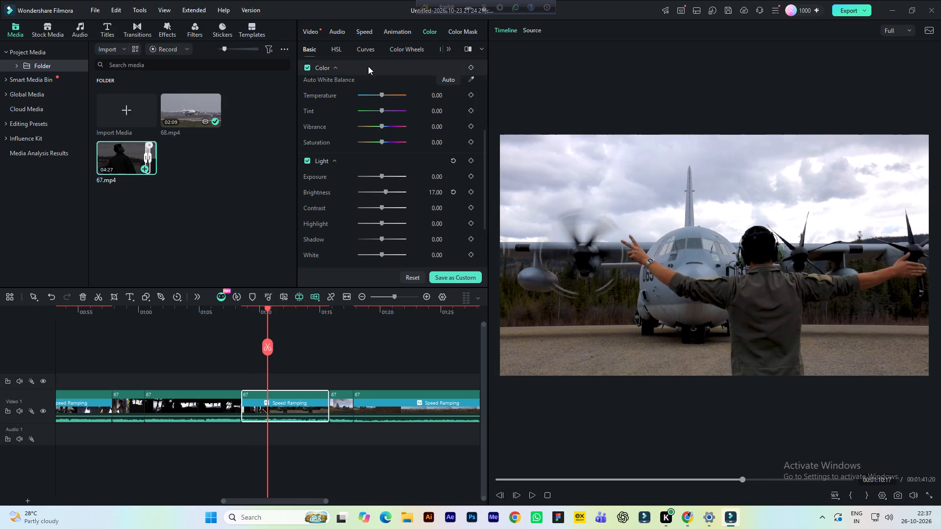
Warm and brighten the same clip's midtones with the color wheel, to red 0.68, green 0.41 and blue 0.20.
click(401, 48)
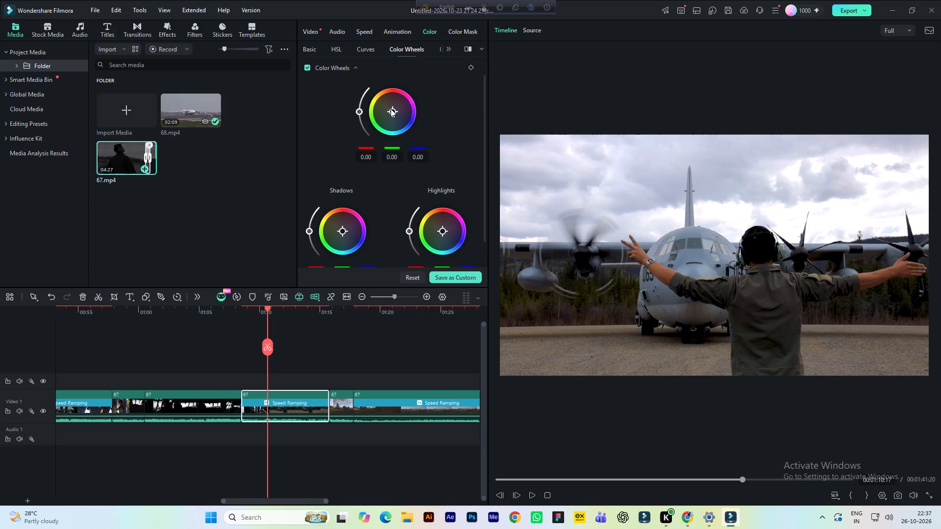
click(390, 106)
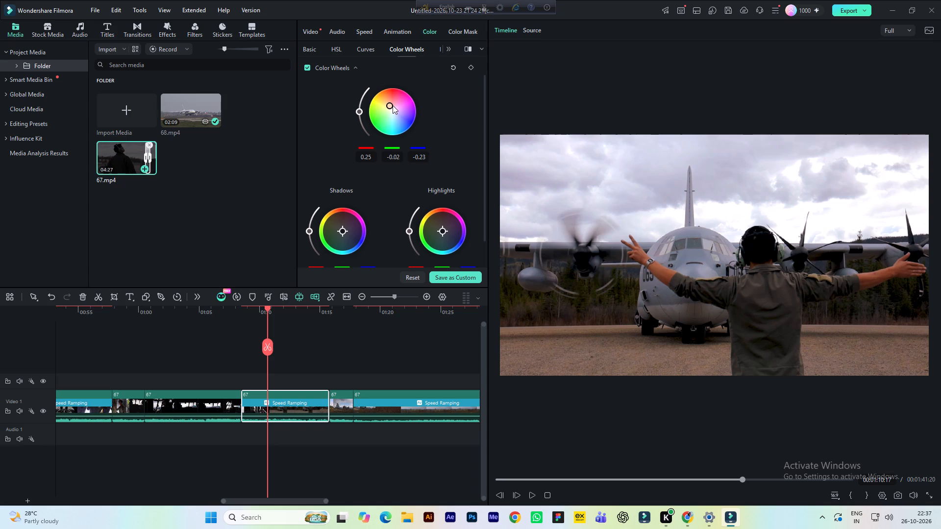
click(390, 106)
drag(360, 110, 362, 107)
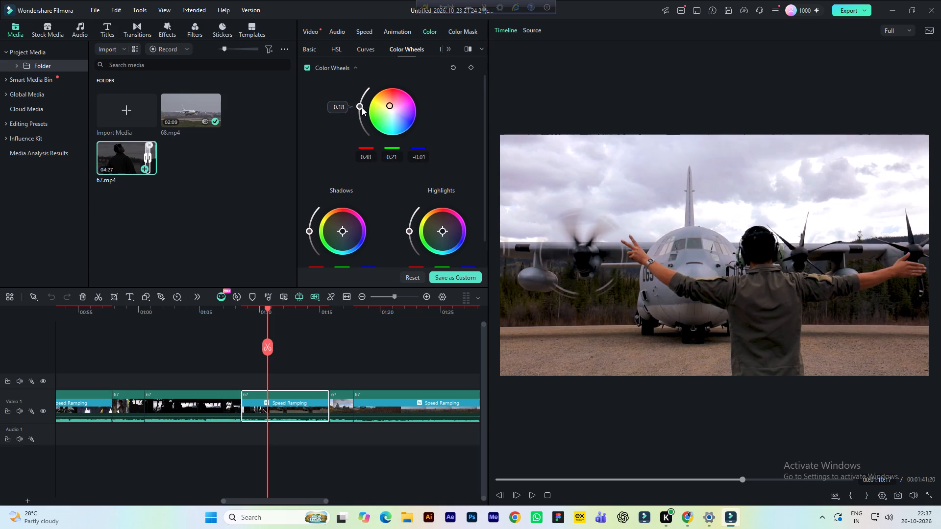
drag(362, 107, 363, 101)
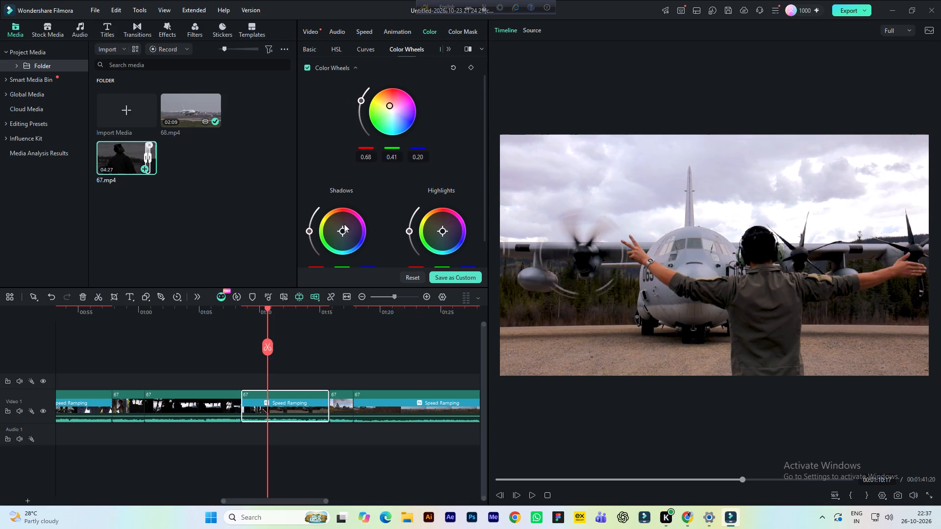
Tint the clip's Shadows wheel slightly toward violet and its Highlights wheel slightly toward orange, raising the luminance of both a little.
click(347, 233)
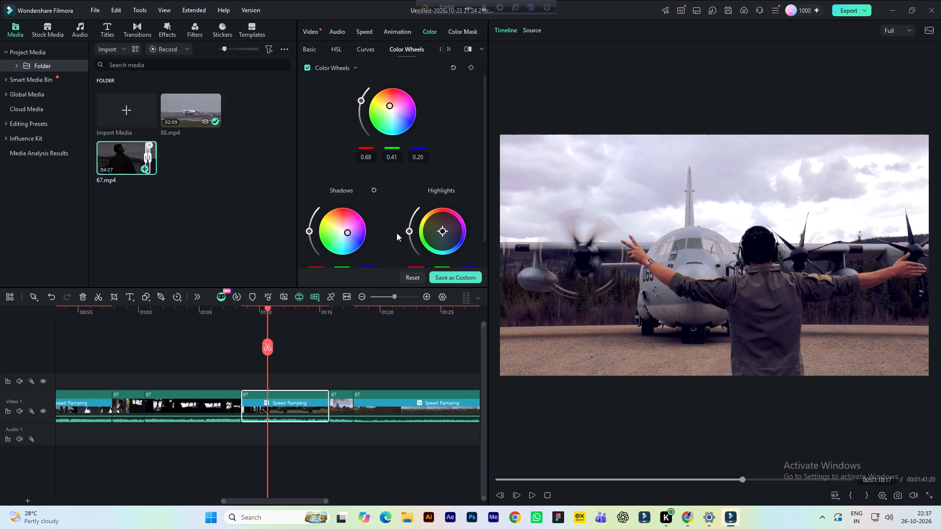
click(439, 228)
click(437, 223)
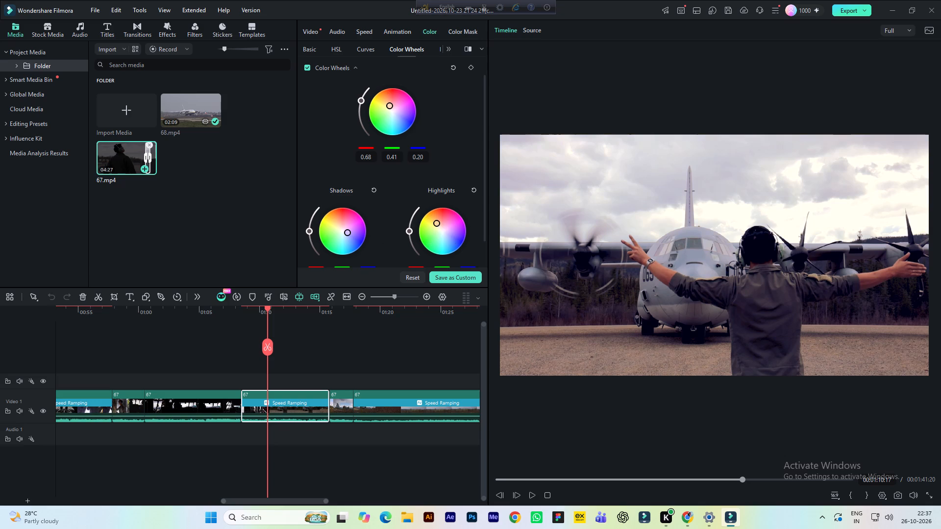
click(431, 225)
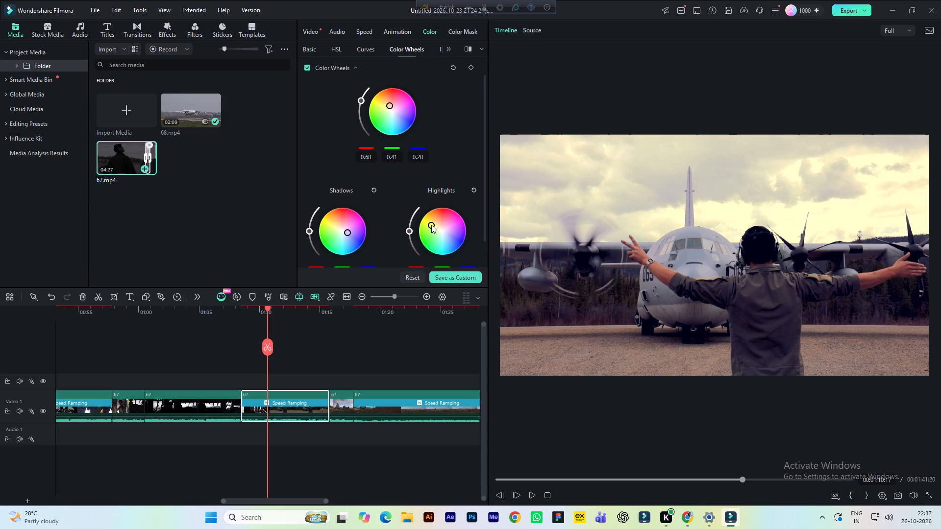
click(443, 231)
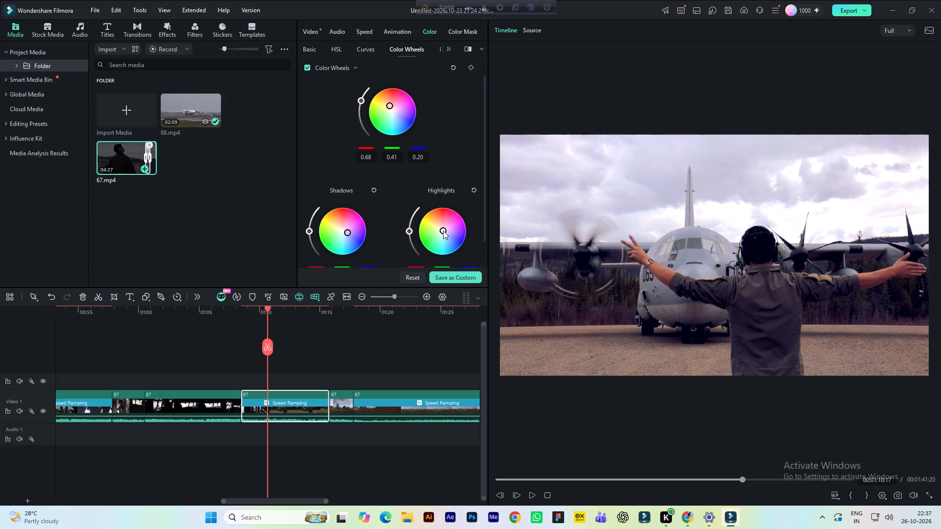
click(445, 235)
click(407, 230)
click(440, 228)
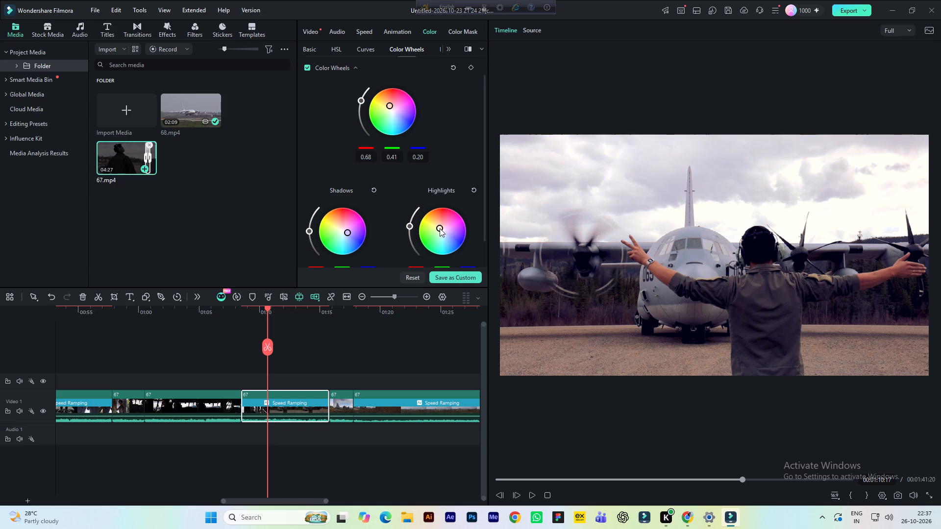
click(411, 224)
drag(308, 231, 320, 213)
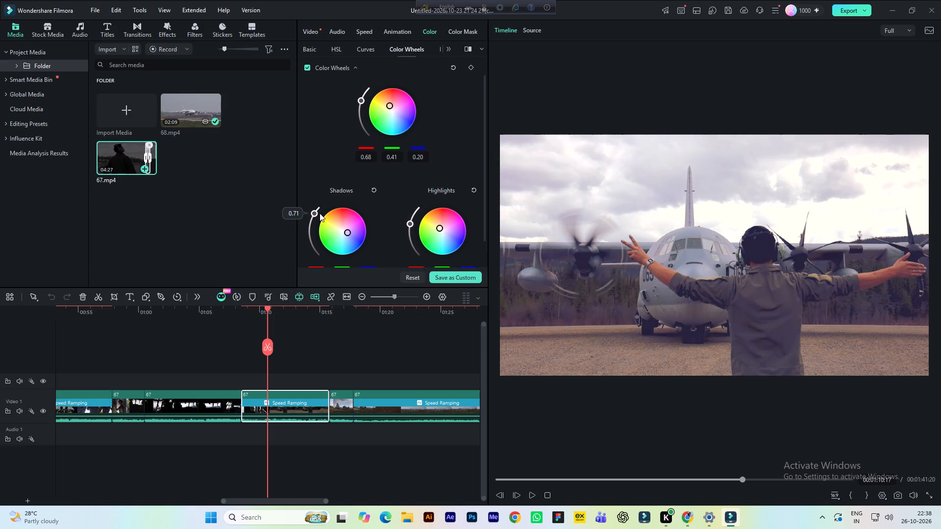
drag(320, 213, 321, 228)
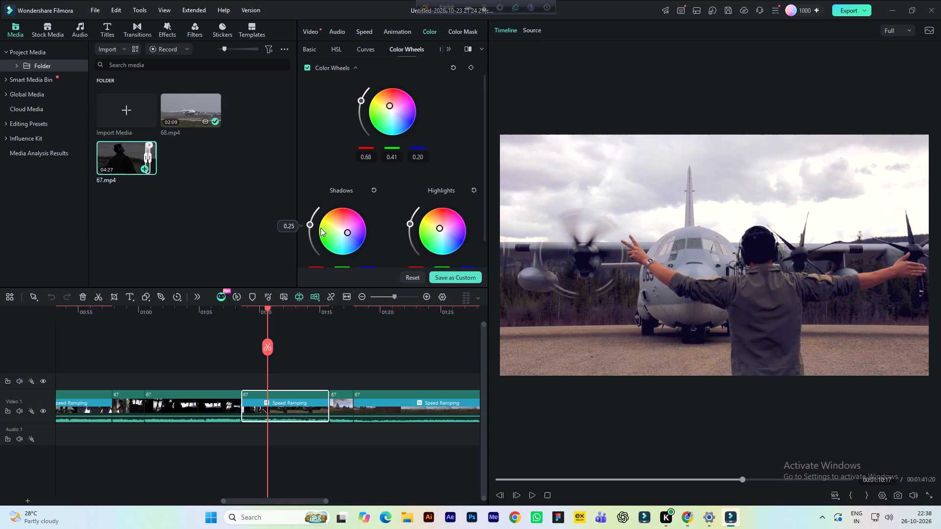
drag(321, 228, 321, 229)
Play through the graded clip to about 01:17 and set the still-selected speed-ramped clip's Brightness to 52.
key(space)
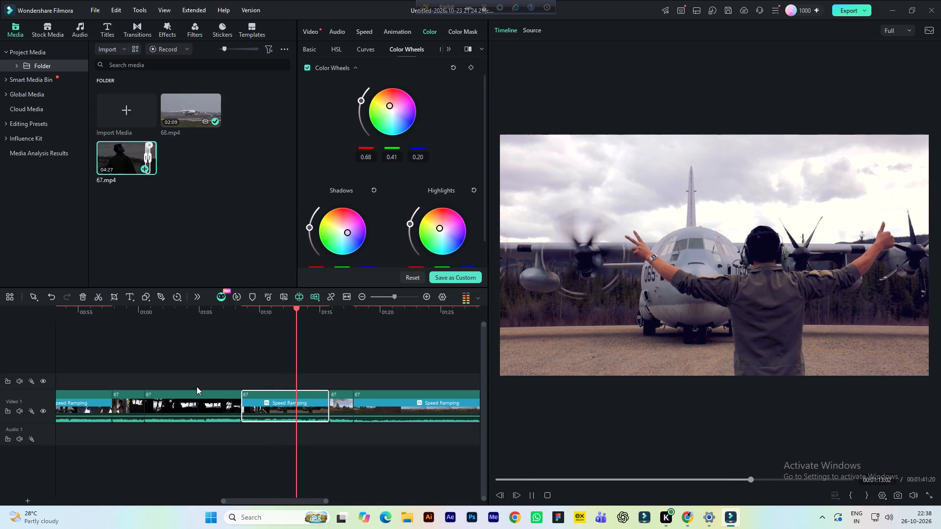
drag(284, 502, 309, 499)
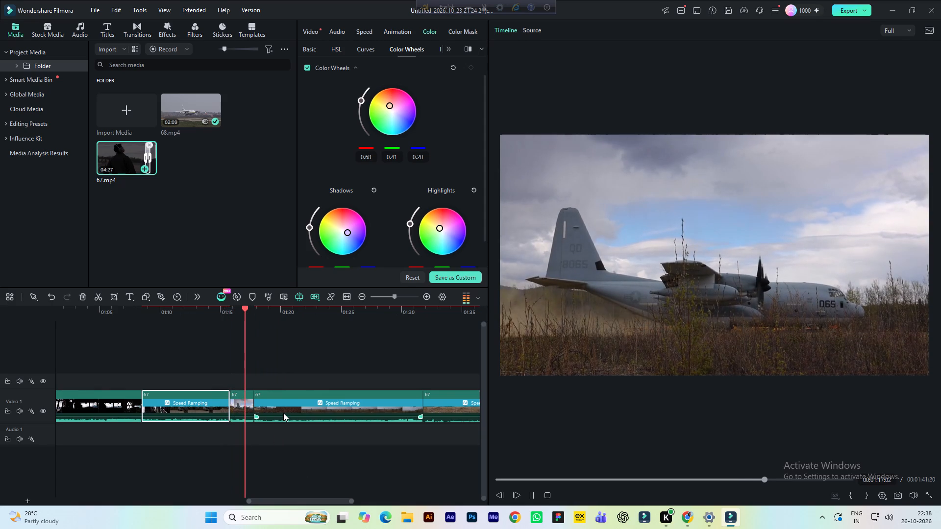
key(space)
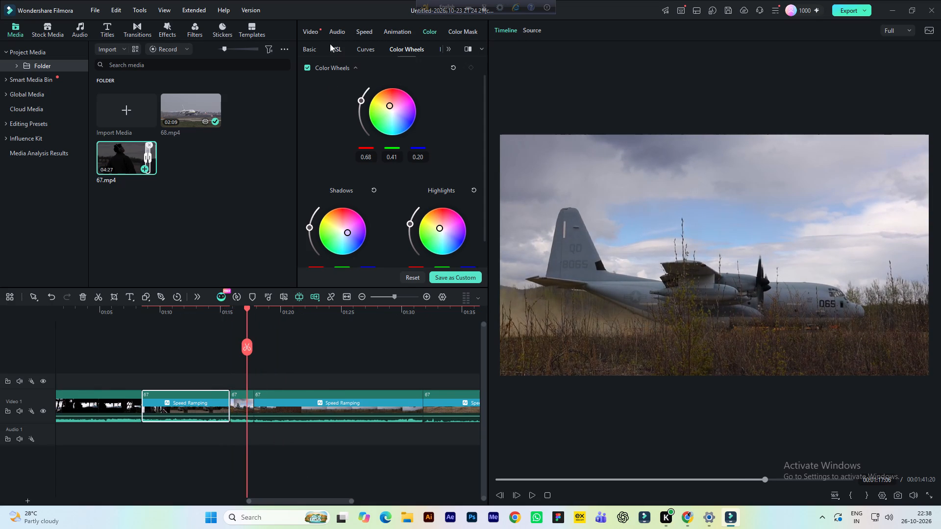
click(311, 49)
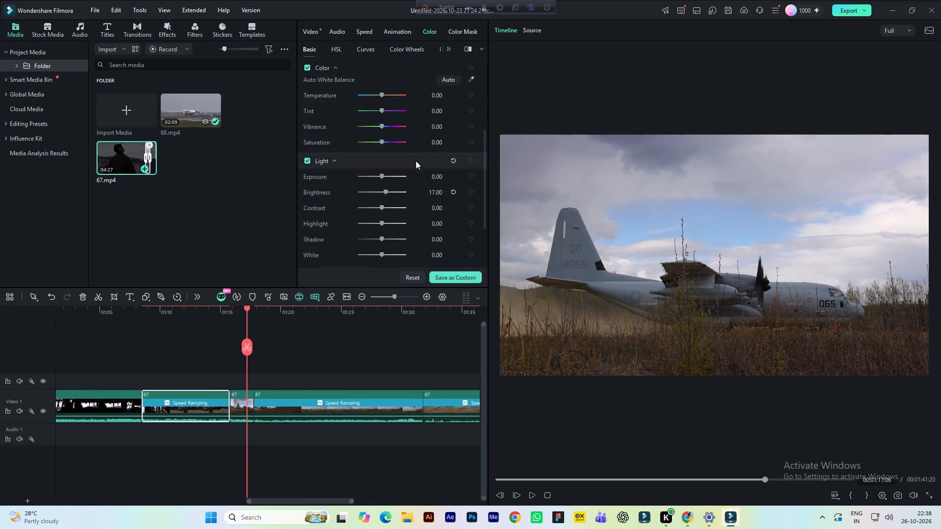
click(429, 194)
Set the short 67 clip around 01:17 to Brightness 8 and Contrast 17, and play on past its end.
click(246, 397)
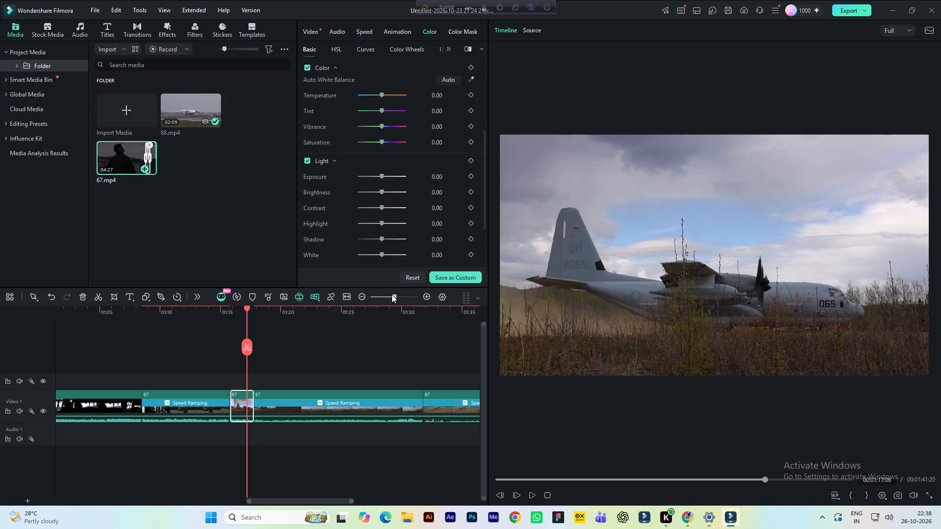
click(440, 190)
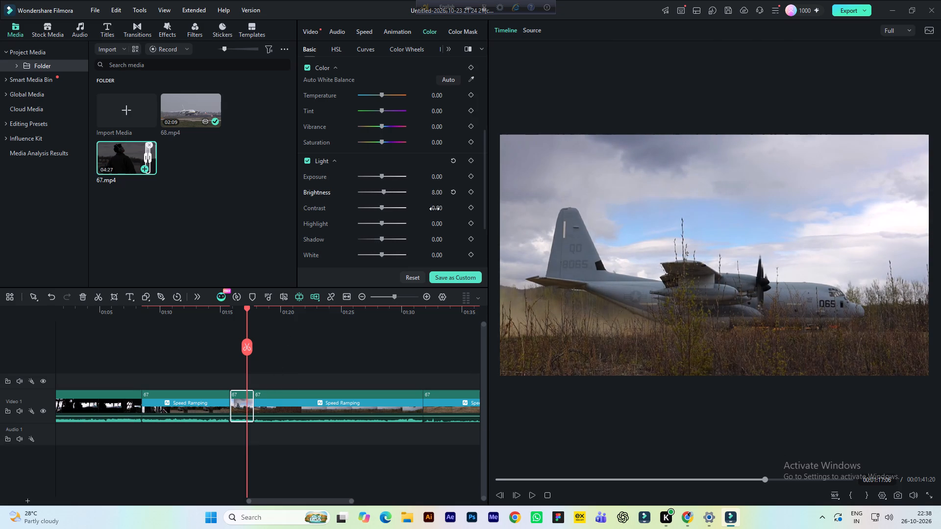
click(434, 209)
key(space)
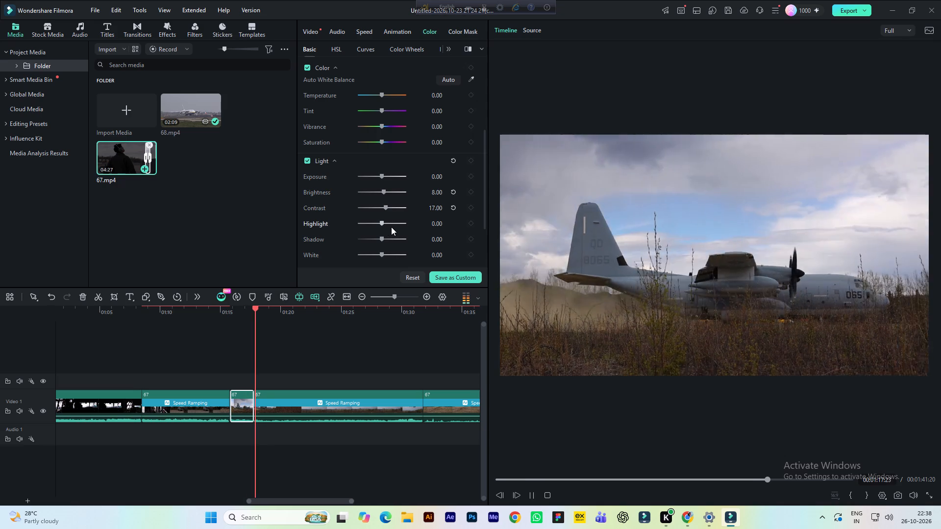
key(space)
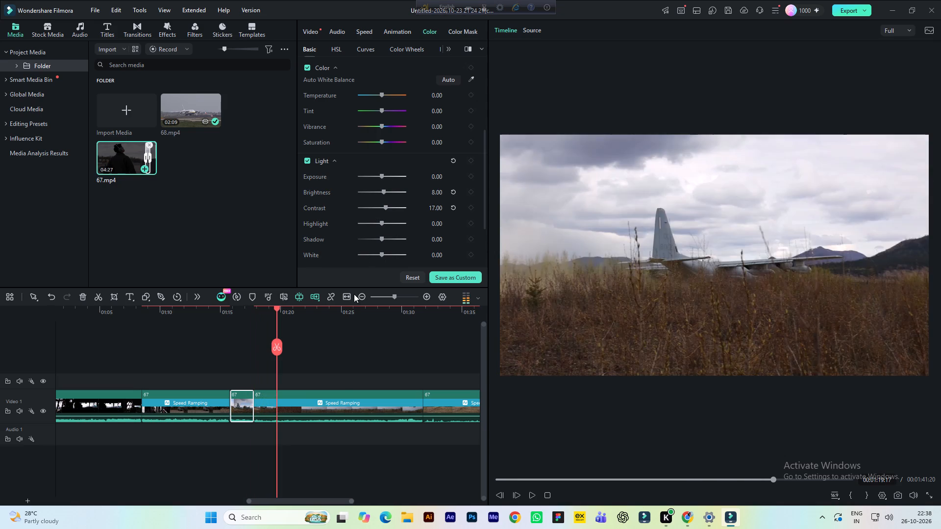
Set the following speed-ramped 67 clip, starting near 01:18, to Brightness 8 and Contrast 28, and play part of it.
click(335, 397)
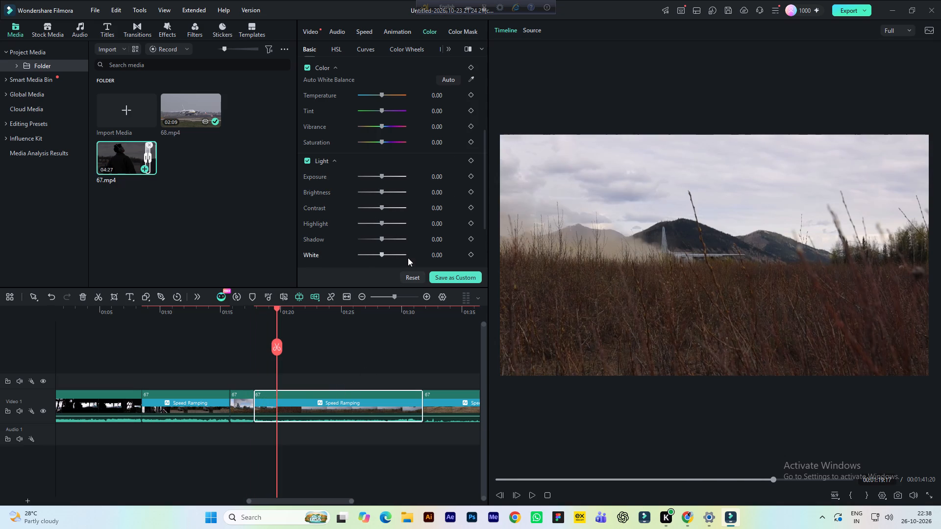
click(330, 314)
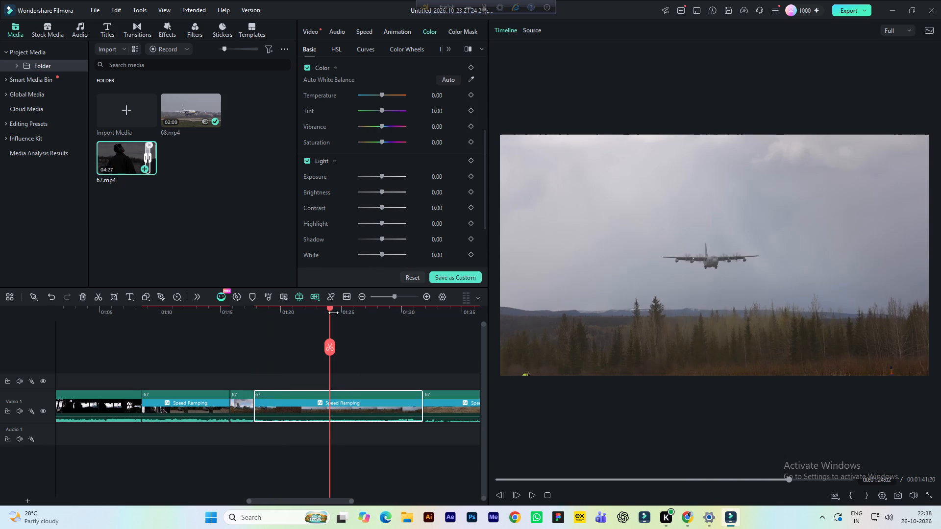
click(268, 312)
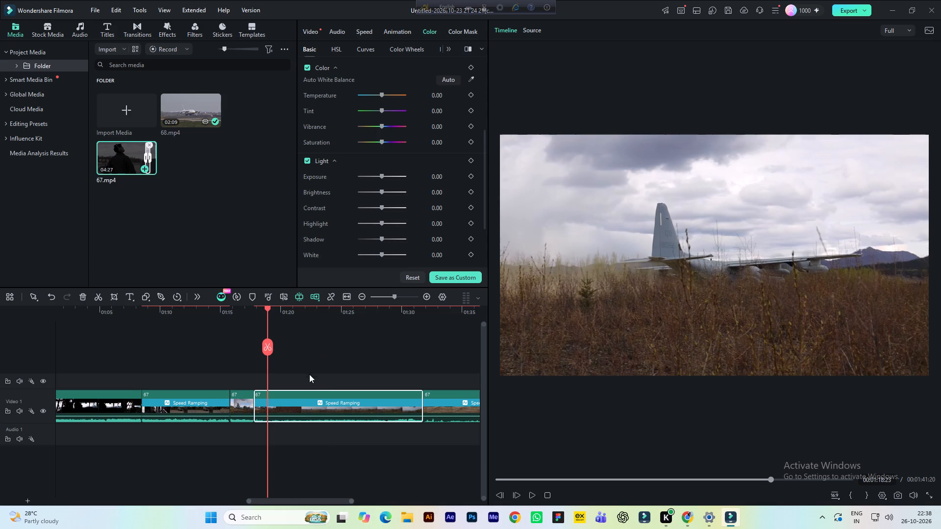
click(438, 193)
click(433, 208)
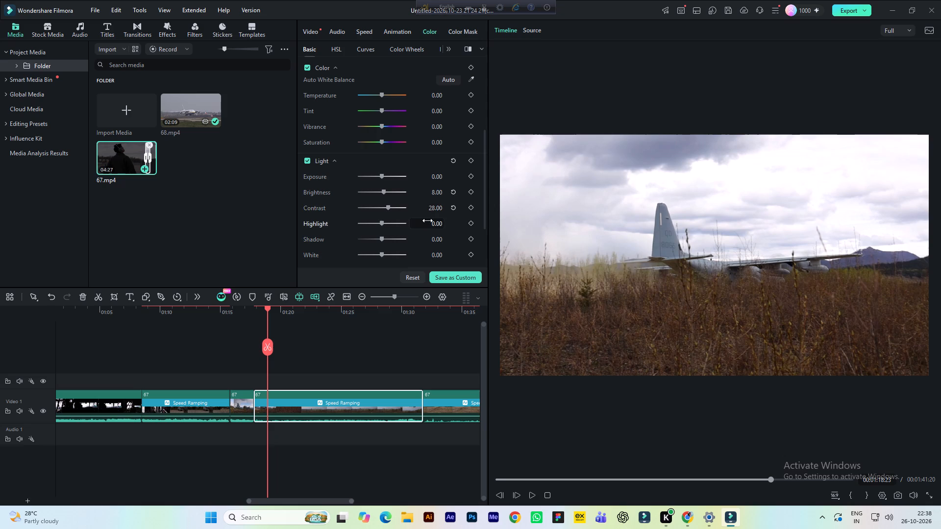
key(space)
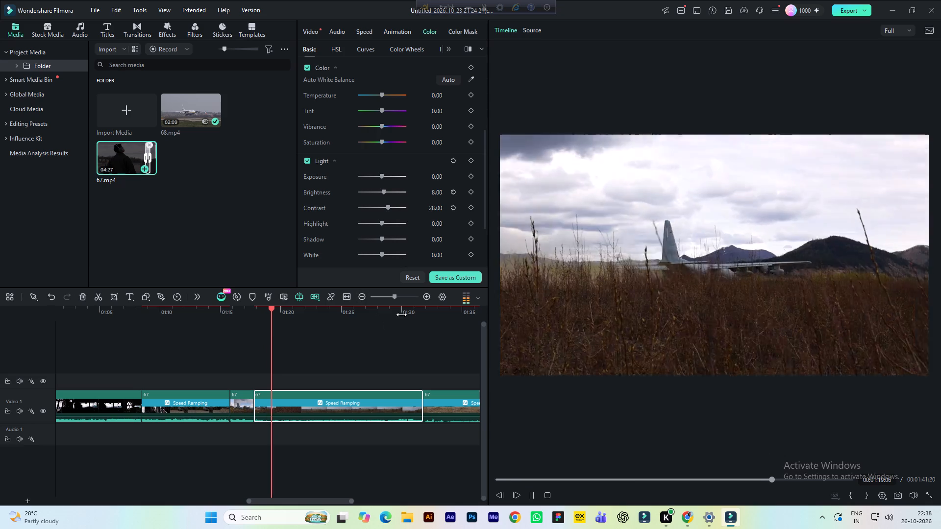
key(space)
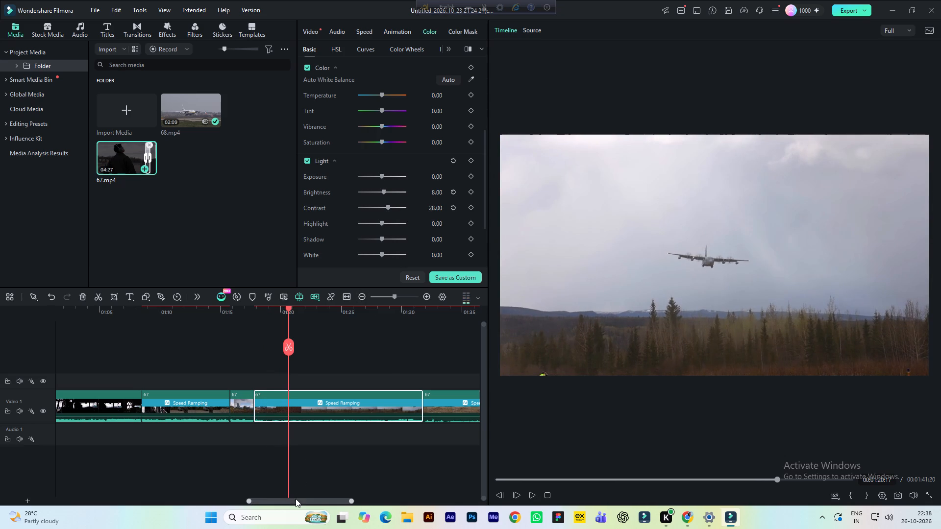
Color-correct the last speed-ramped 67 clip with Brightness 39, Contrast 21, Saturation 17 and Temperature 17.
drag(295, 500, 330, 500)
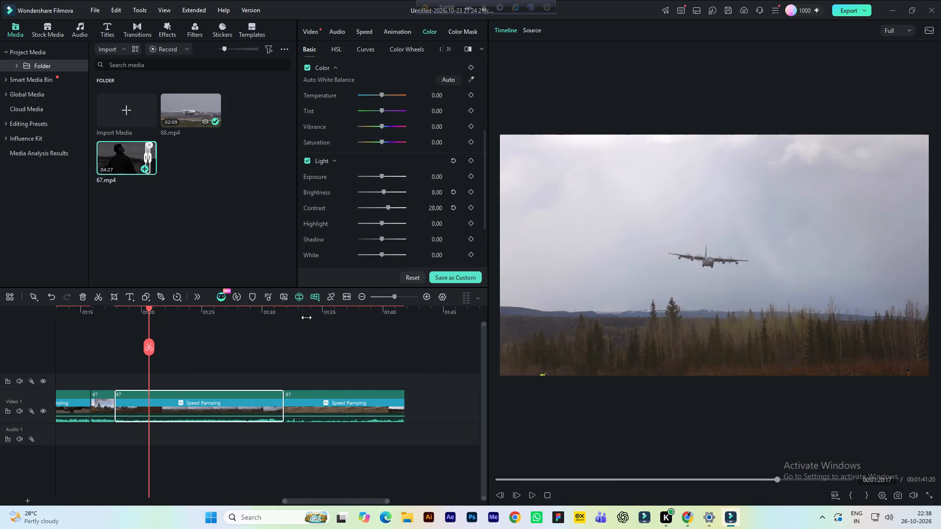
click(307, 313)
click(327, 393)
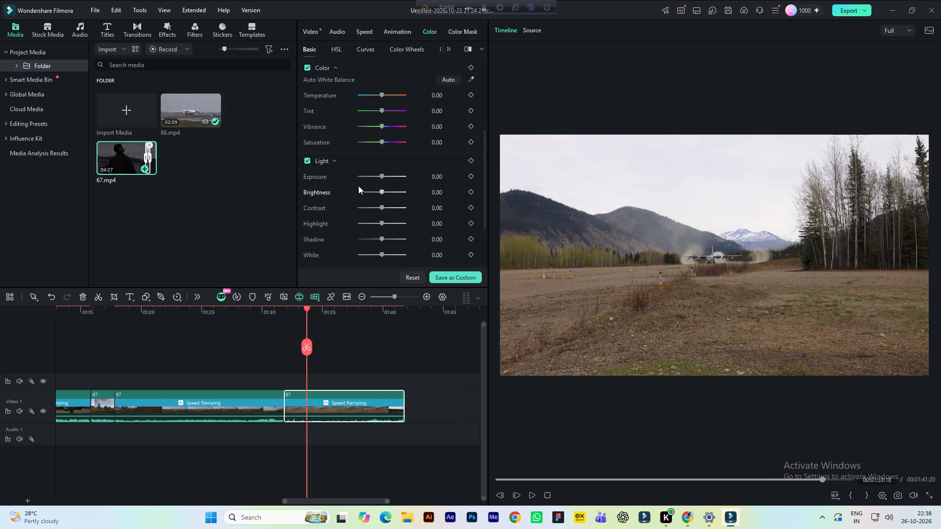
key(space)
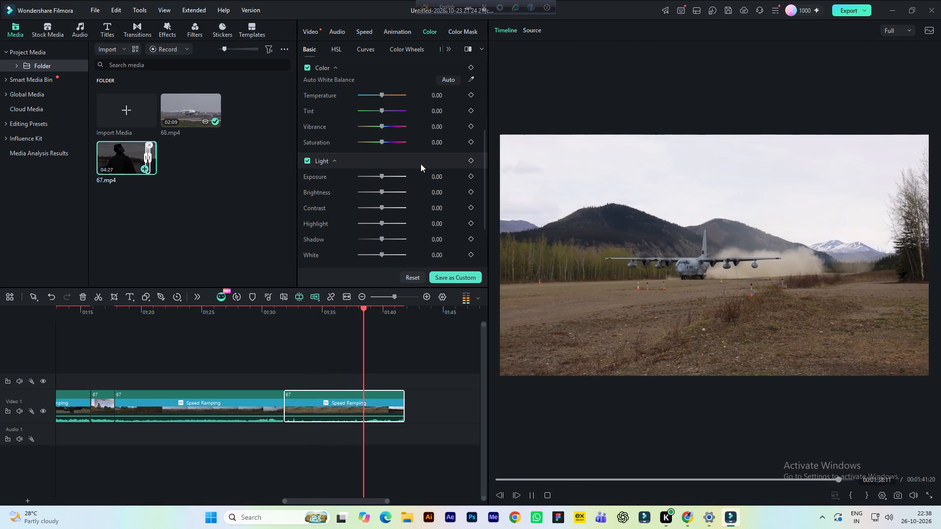
key(space)
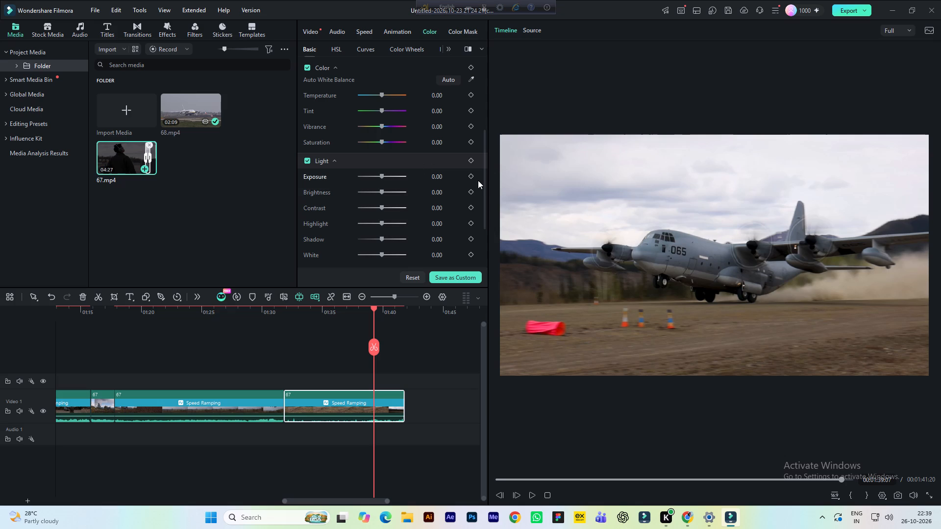
click(433, 190)
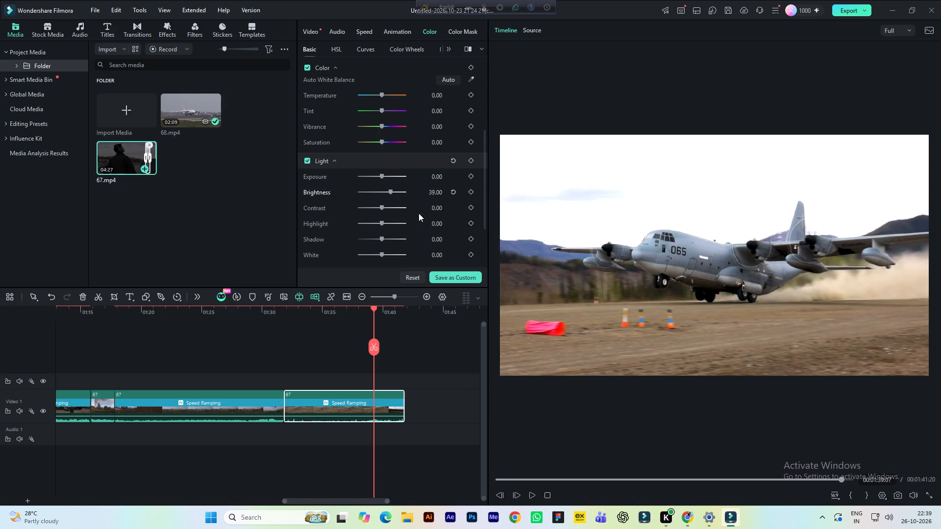
click(430, 208)
click(435, 141)
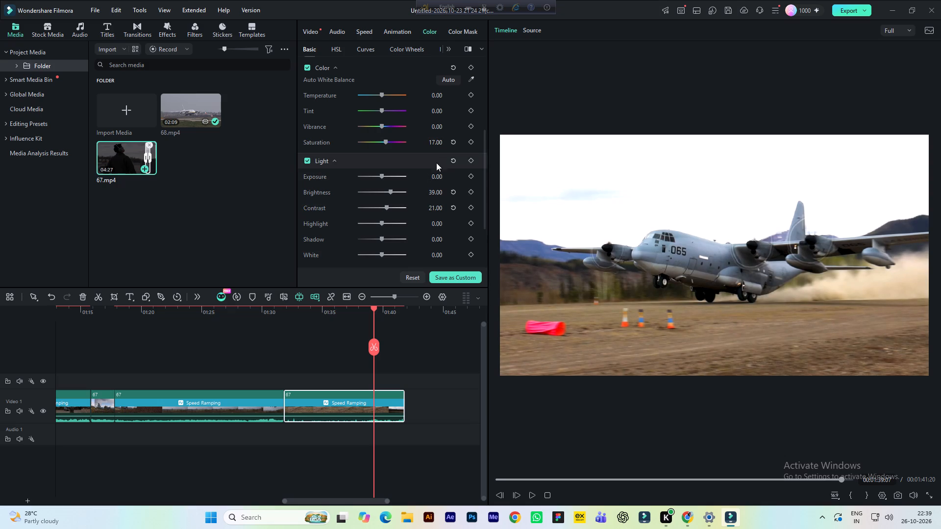
scroll(436, 163, up, 1)
click(434, 120)
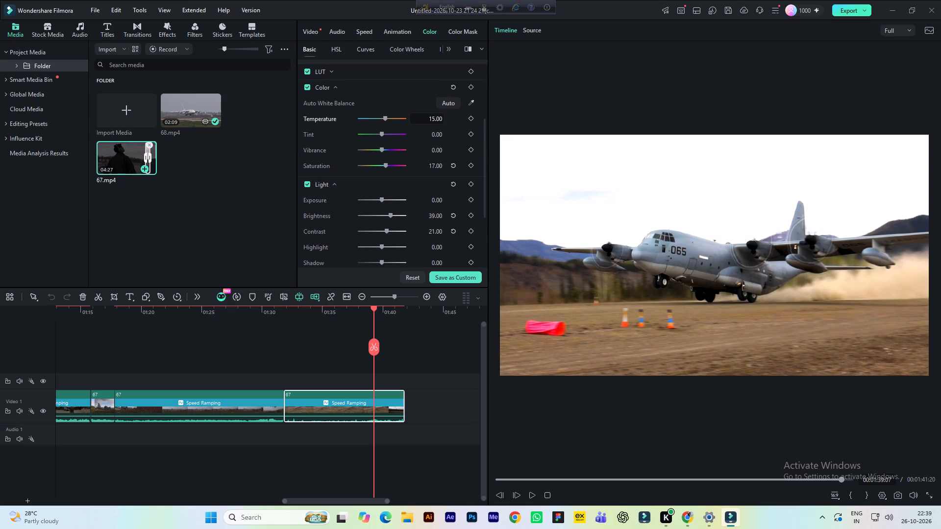
Review the graded ending from about 01:30, and check the opening clips up to the truck-unloading shot near 00:20.
click(261, 311)
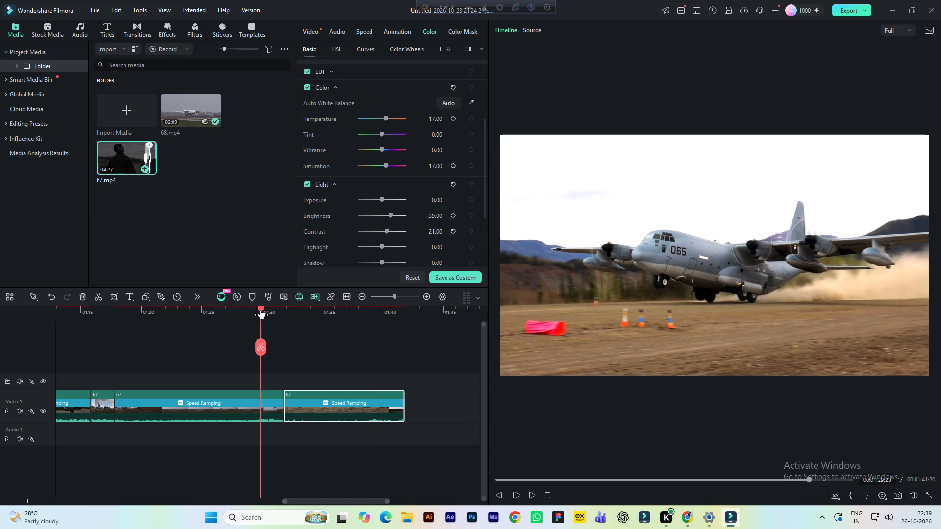
key(space)
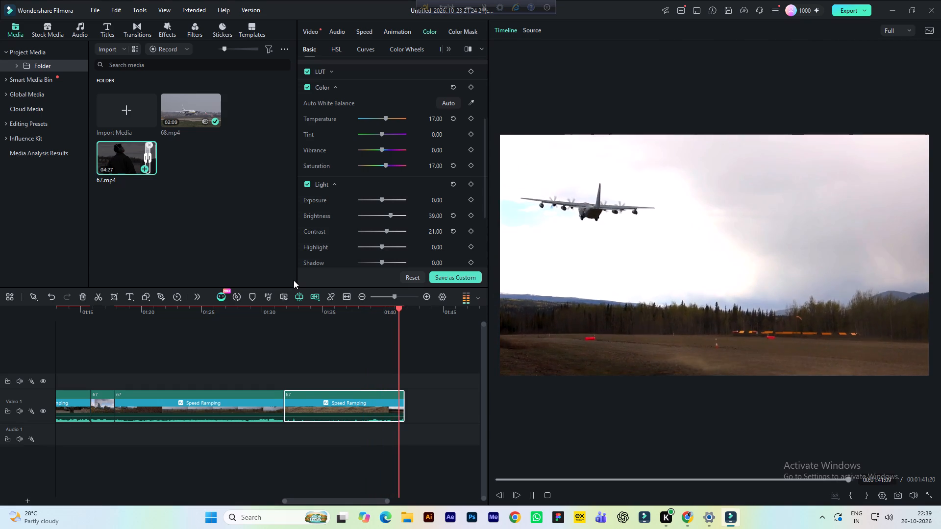
key(space)
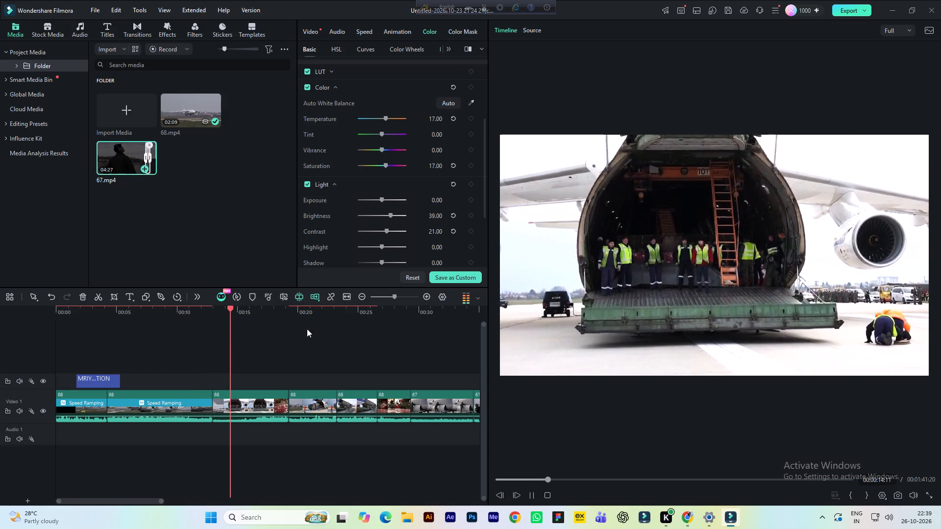
click(304, 317)
click(356, 318)
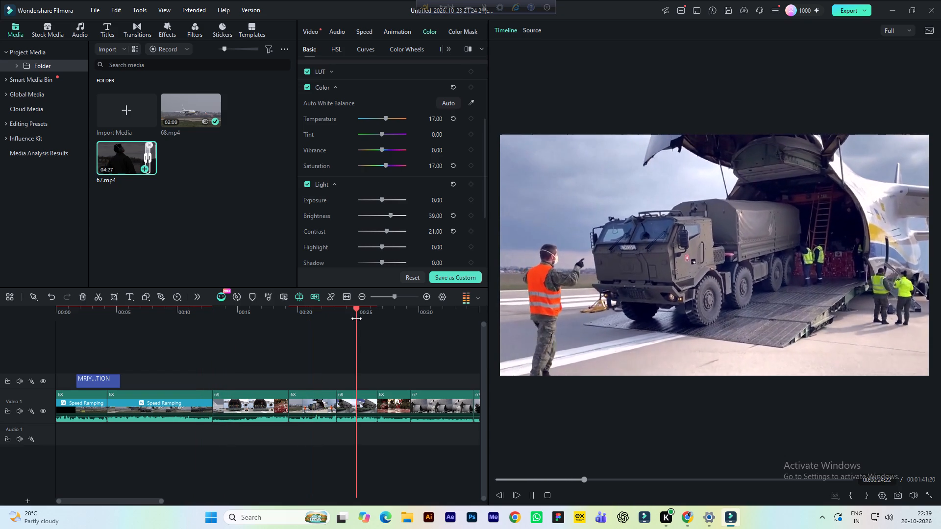
click(287, 313)
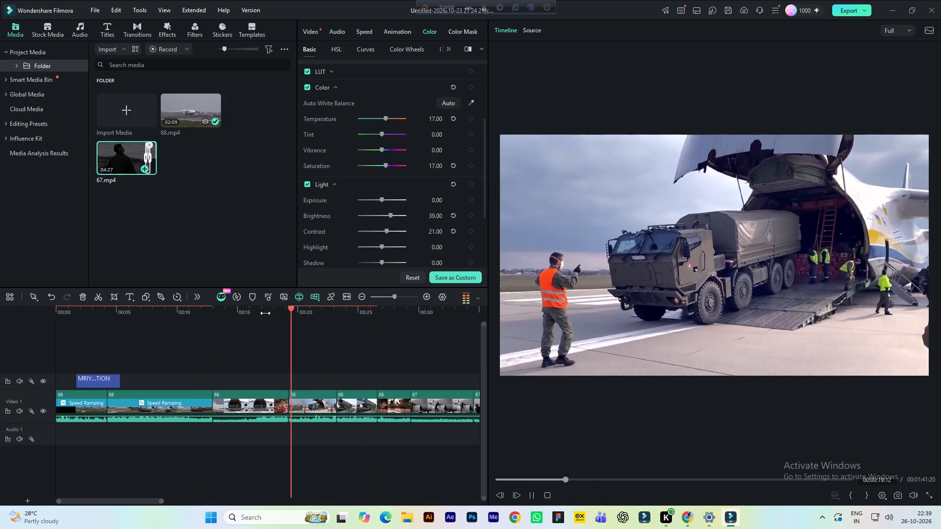
click(256, 314)
click(290, 315)
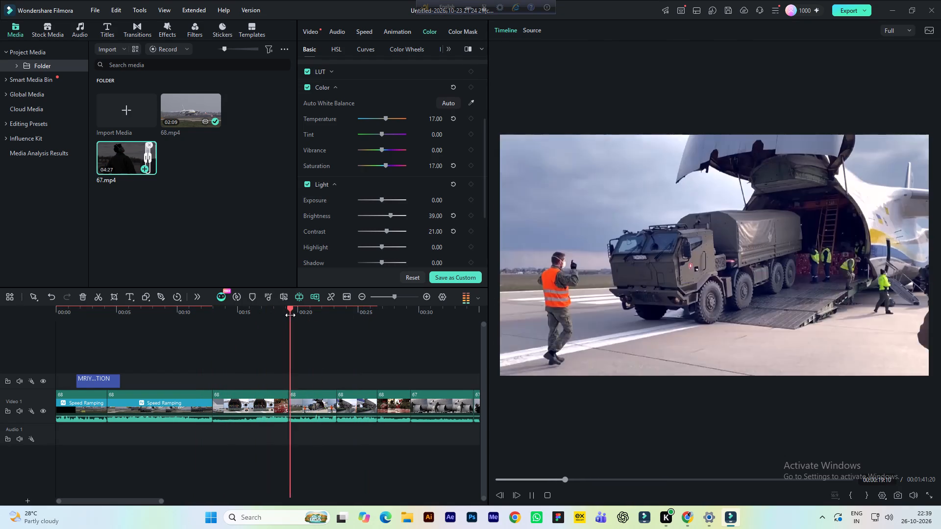
key(space)
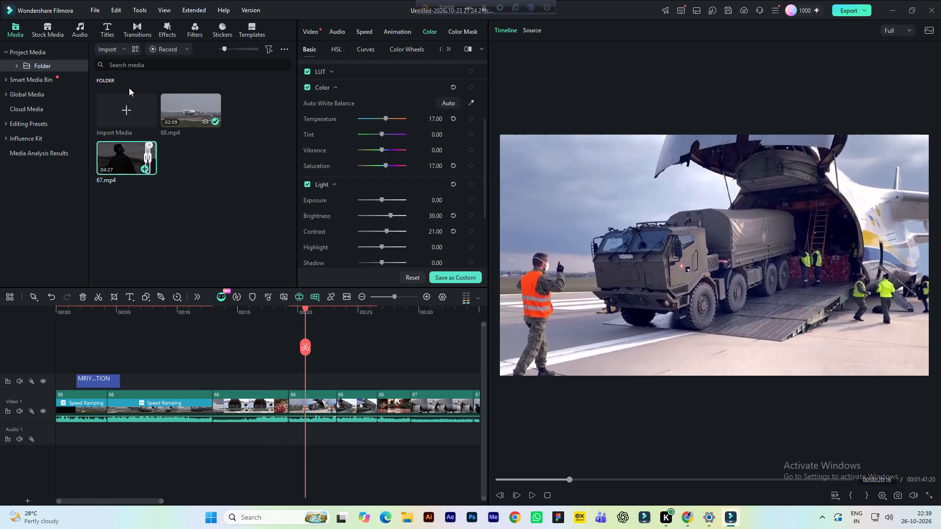
Browse the title categories and the Trending title effects for a bold title style to put over the truck-unloading shot.
click(102, 24)
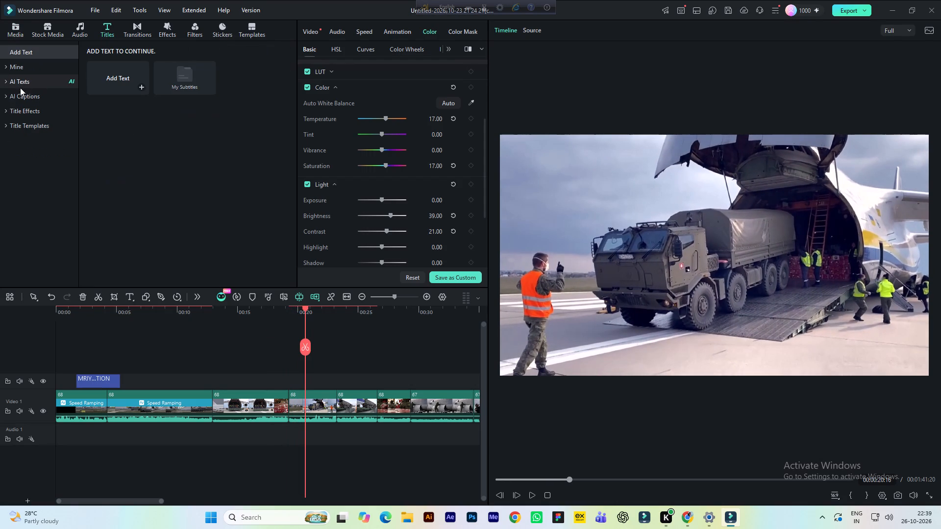
click(22, 95)
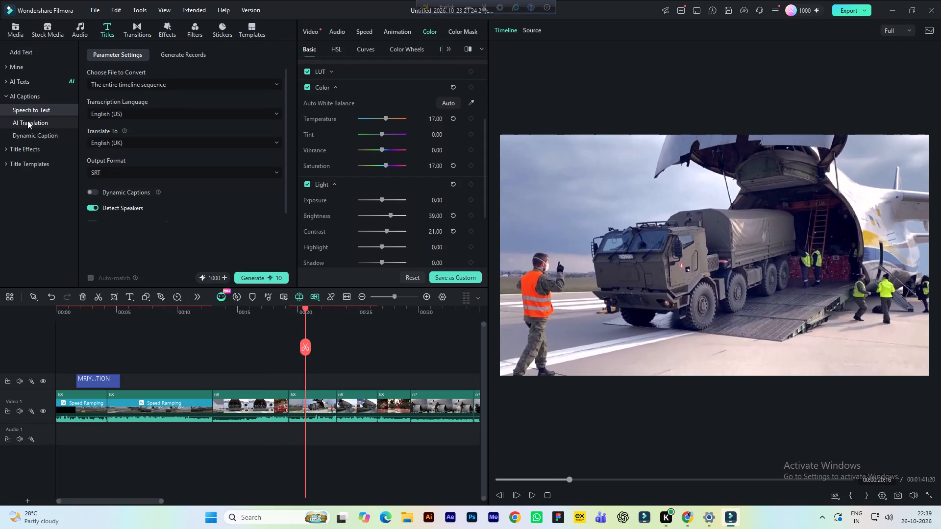
click(28, 123)
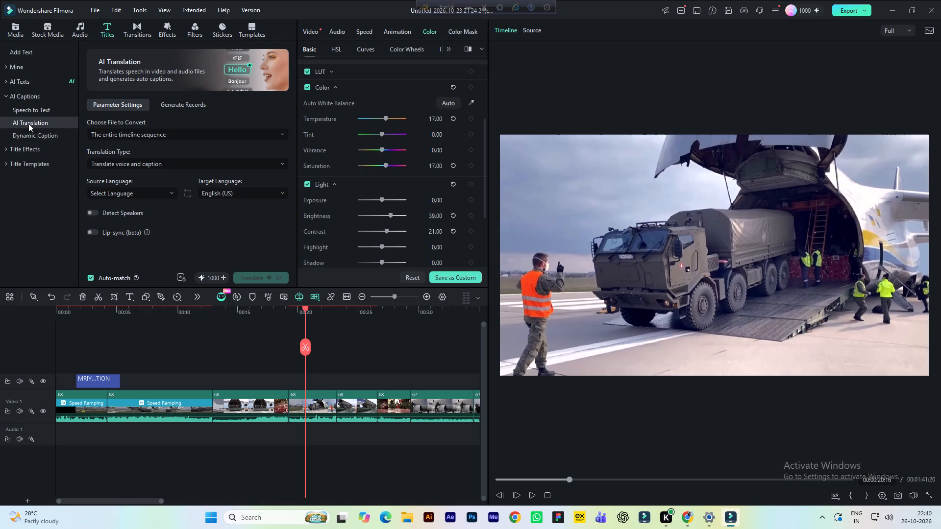
click(26, 148)
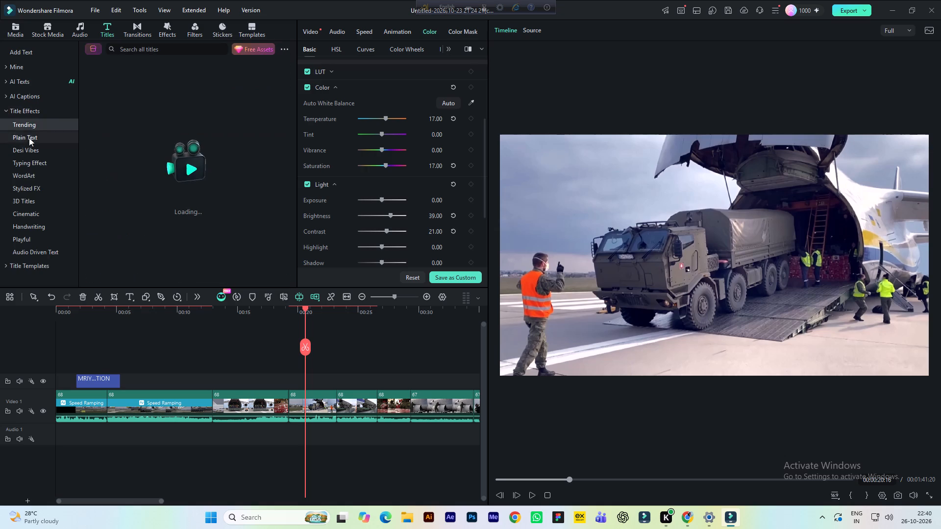
click(4, 110)
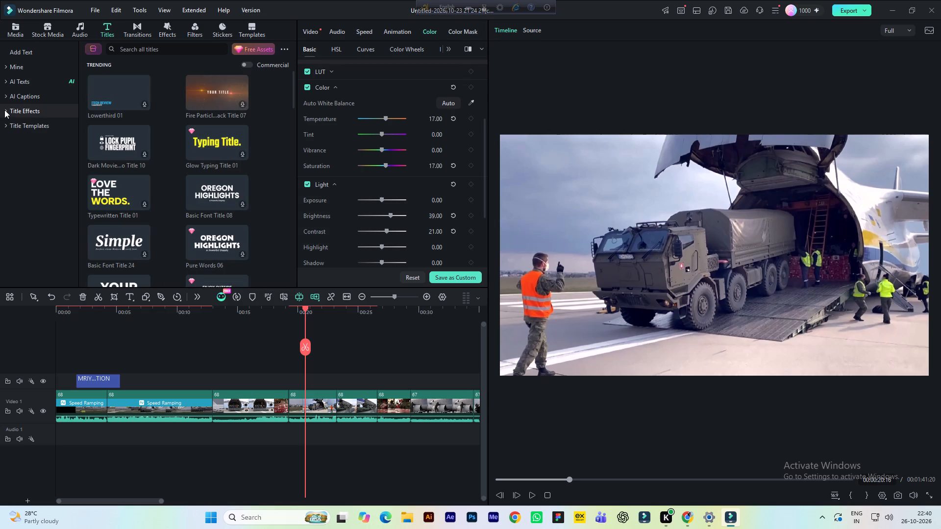
click(32, 110)
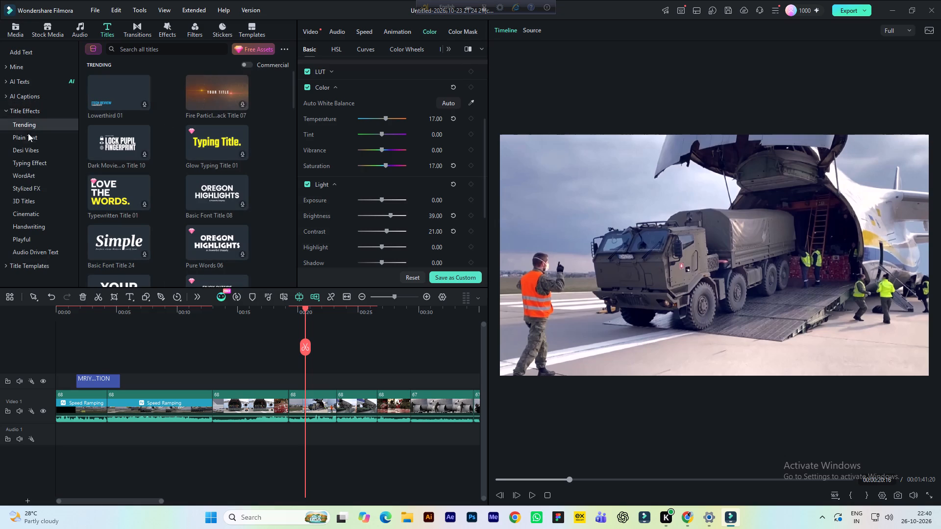
scroll(189, 155, down, 4)
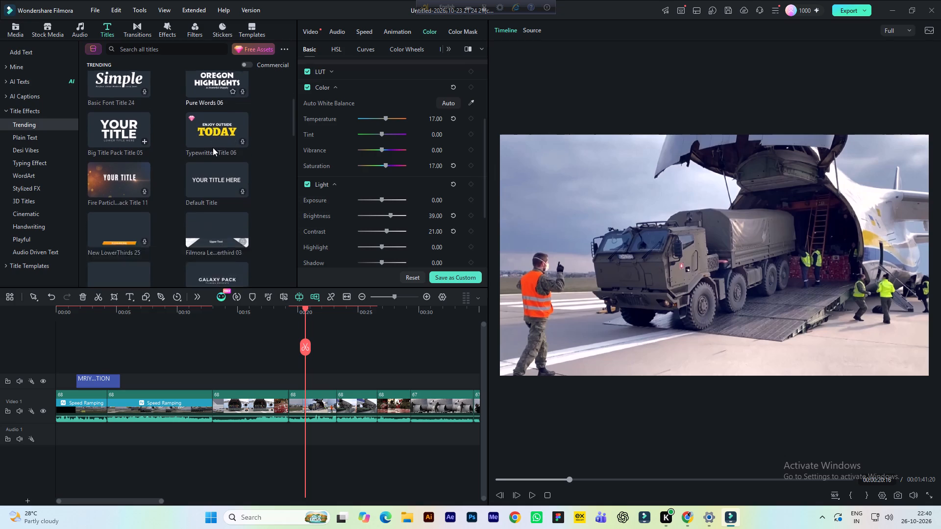
scroll(213, 147, down, 4)
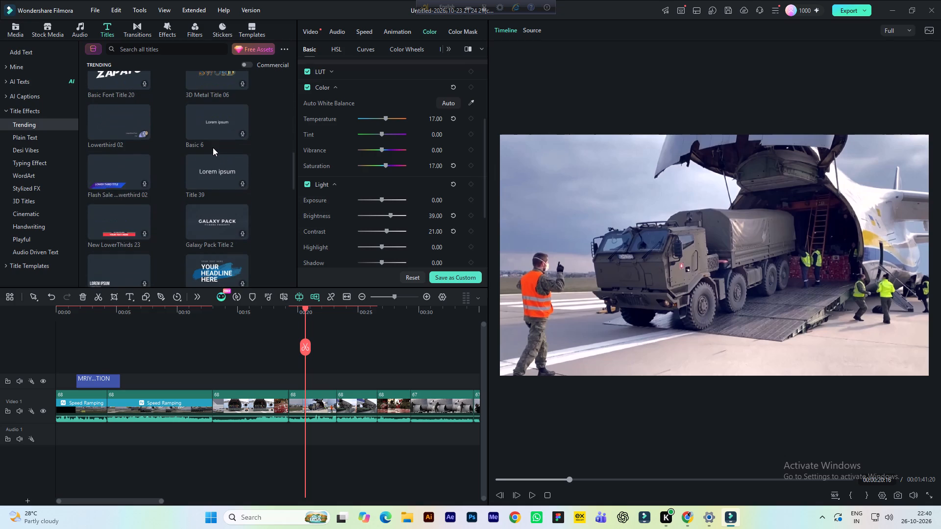
scroll(210, 148, down, 1)
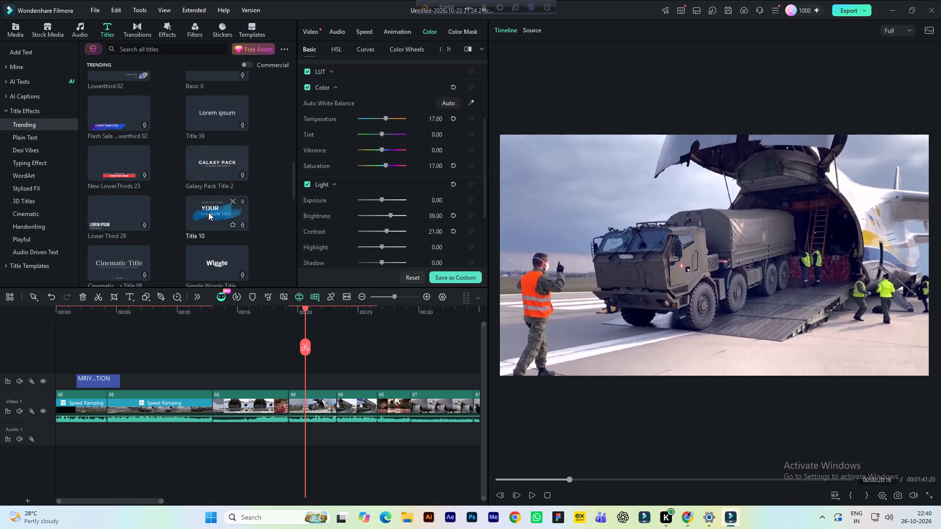
scroll(208, 209, up, 5)
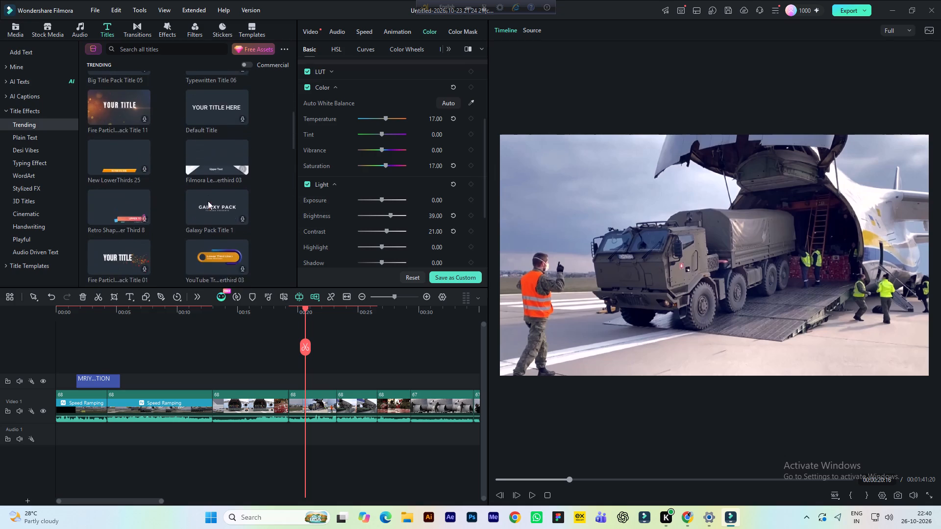
scroll(207, 189, up, 5)
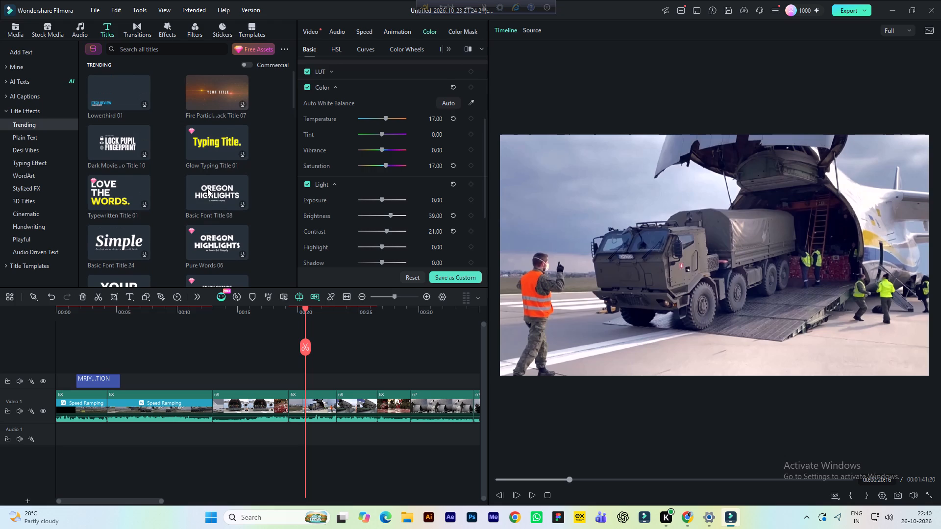
scroll(207, 189, up, 1)
scroll(207, 189, down, 8)
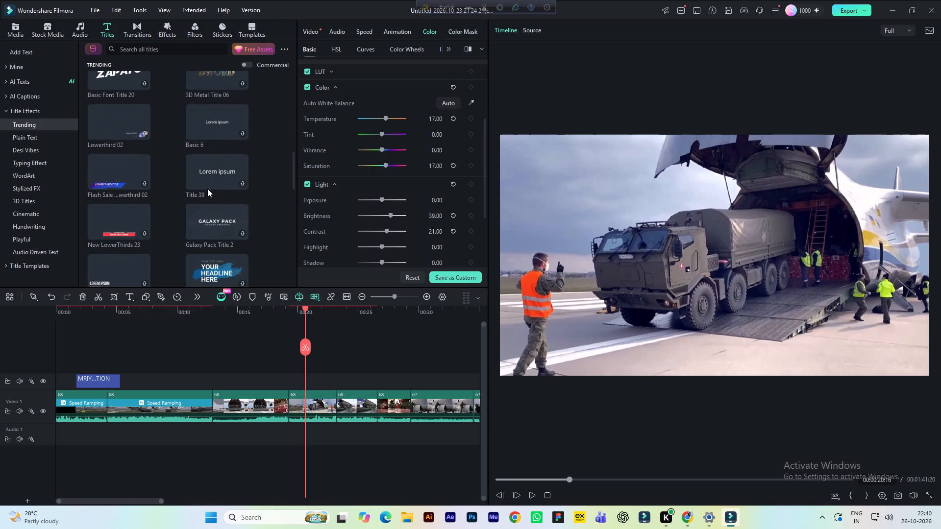
scroll(207, 189, down, 8)
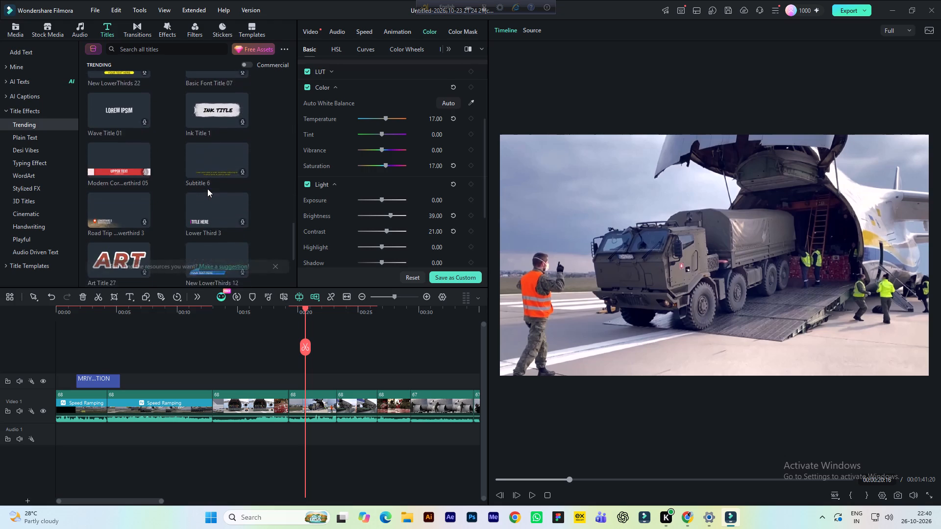
scroll(207, 189, down, 4)
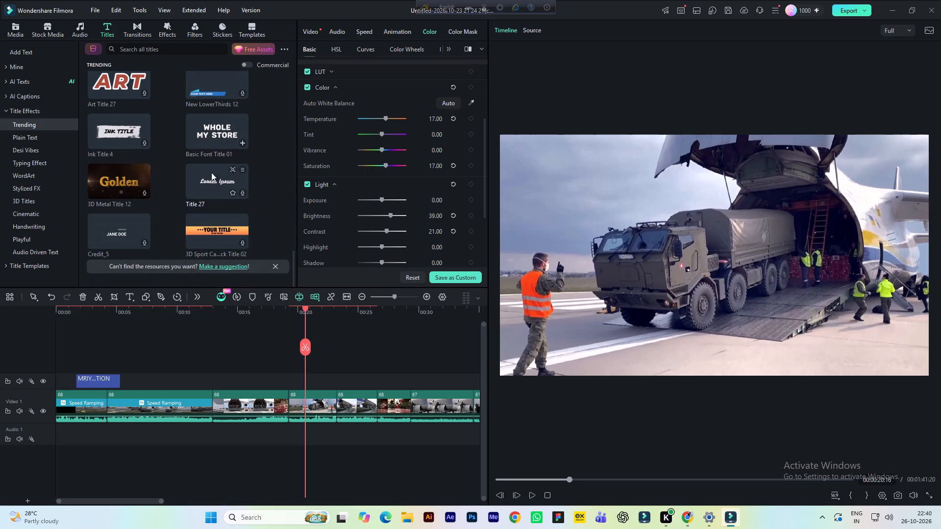
scroll(230, 119, down, 3)
scroll(219, 75, down, 2)
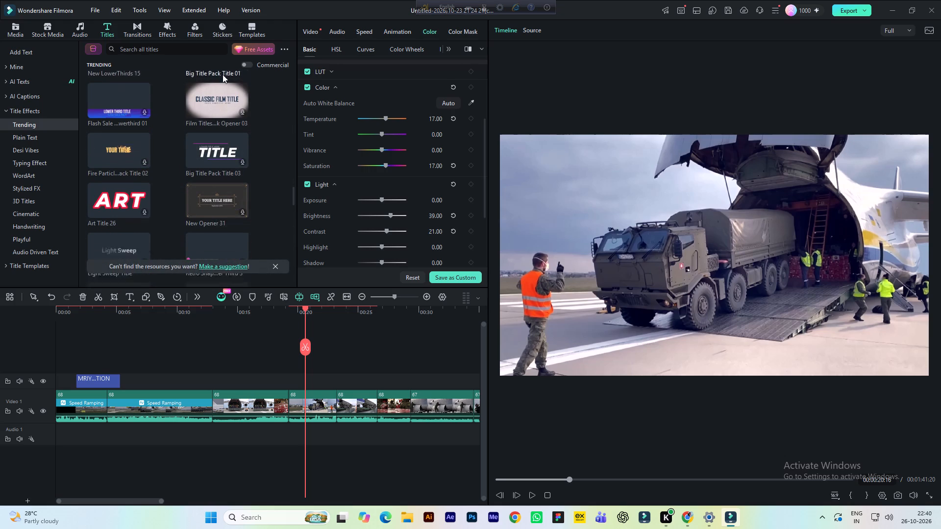
scroll(231, 285, down, 1)
scroll(193, 182, down, 3)
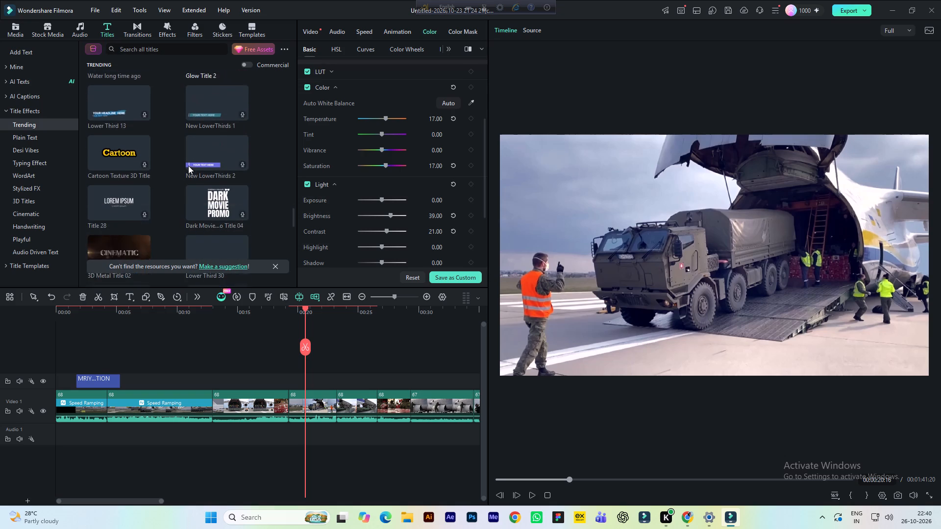
scroll(188, 166, down, 1)
Add the Dark Movie Title 04 above the truck-unloading 68 clip, aligned to the clip's start and trimmed to its end.
drag(215, 143, 232, 181)
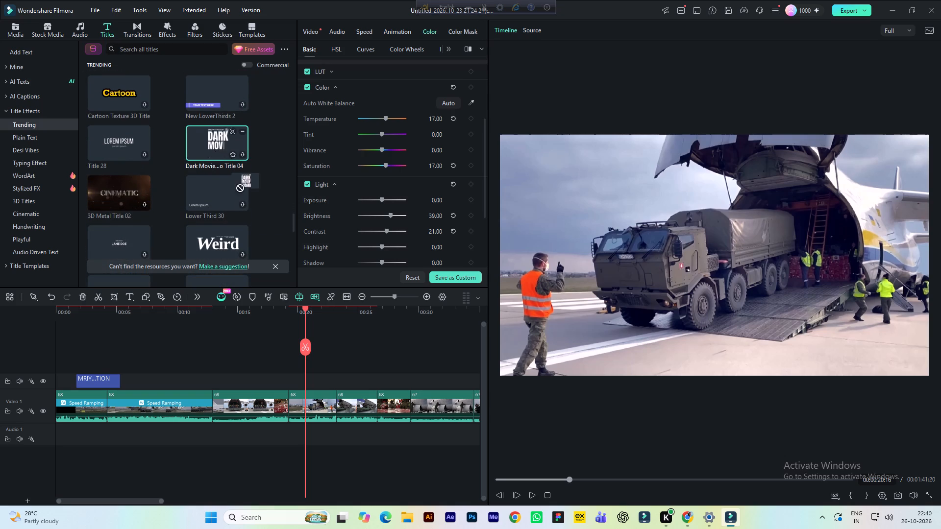
drag(232, 181, 301, 361)
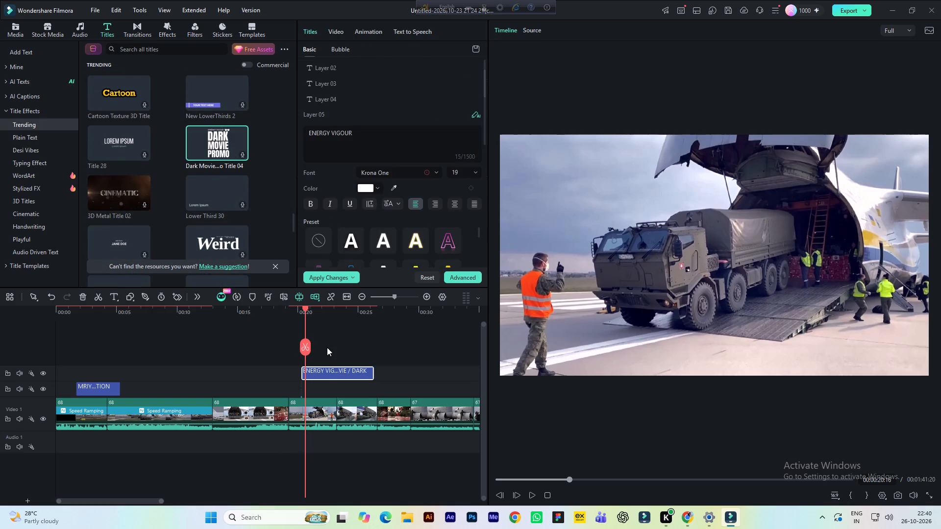
drag(323, 373, 314, 389)
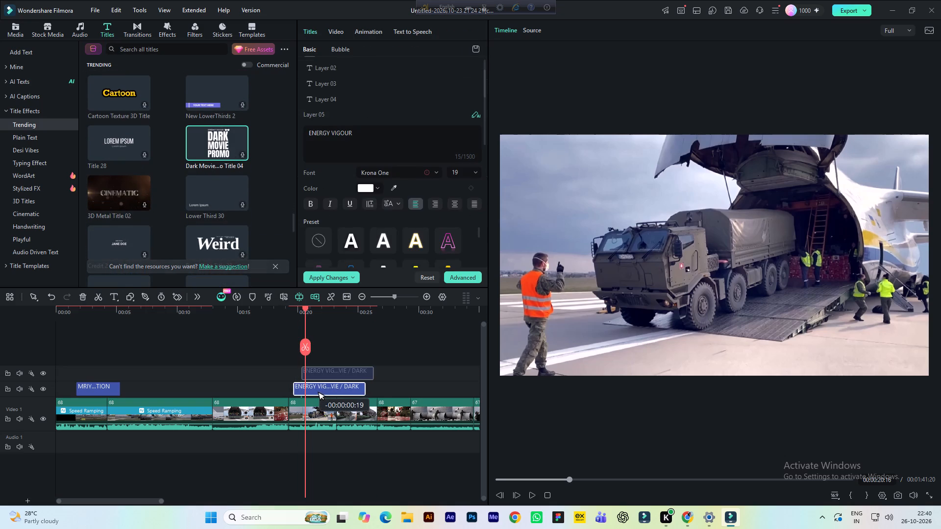
drag(314, 389, 313, 388)
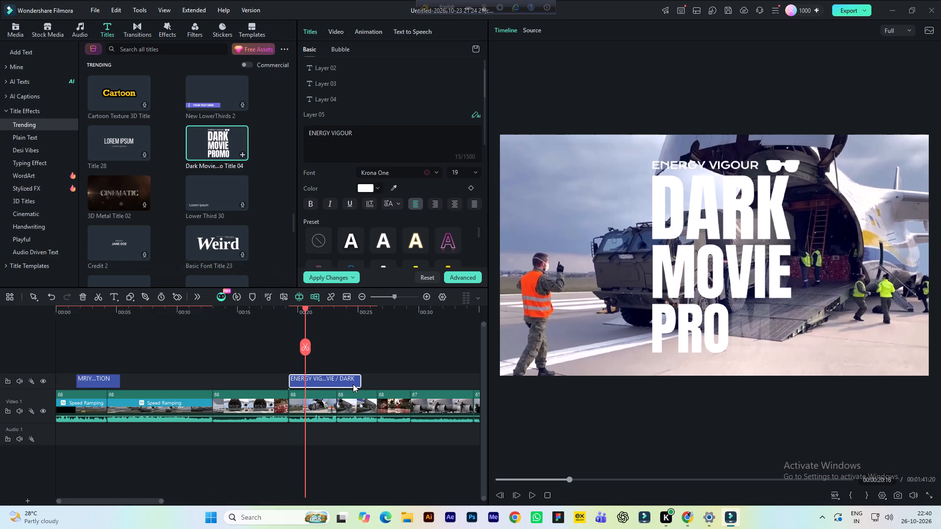
drag(358, 382, 333, 383)
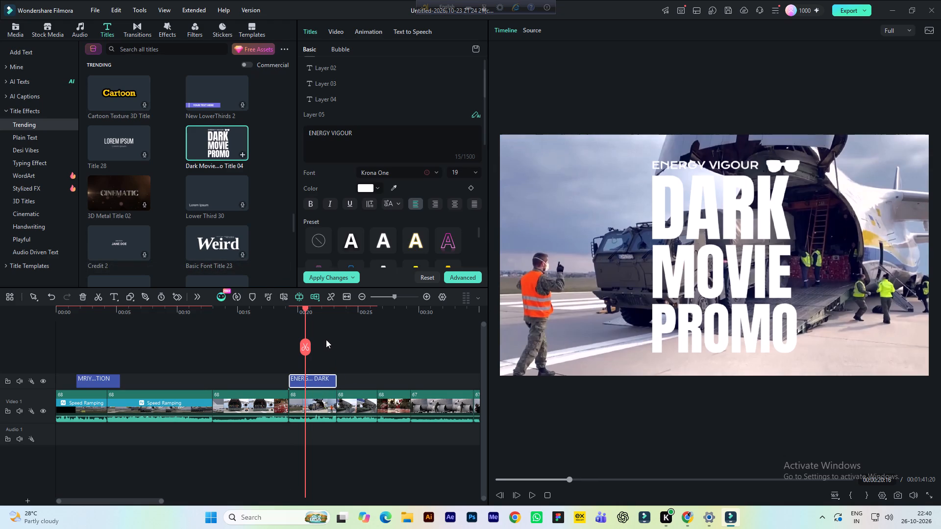
Delete the ENERGY VIGOUR line from the title over the truck-unloading clip, and replay part of the title animation.
key(space)
key(space)
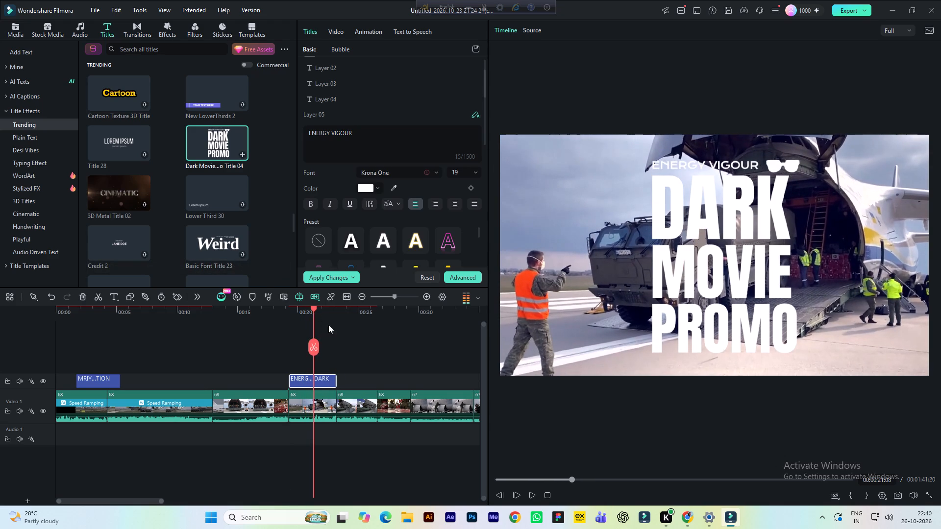
click(337, 74)
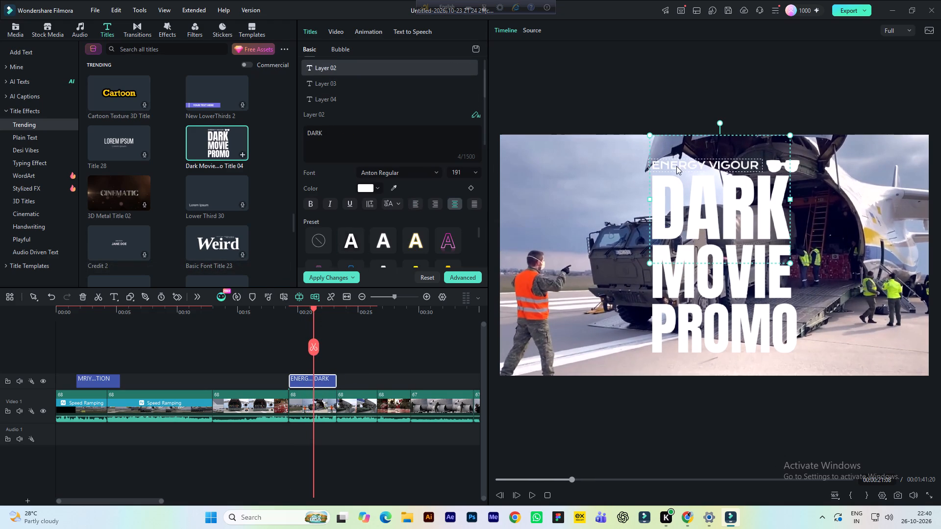
click(677, 166)
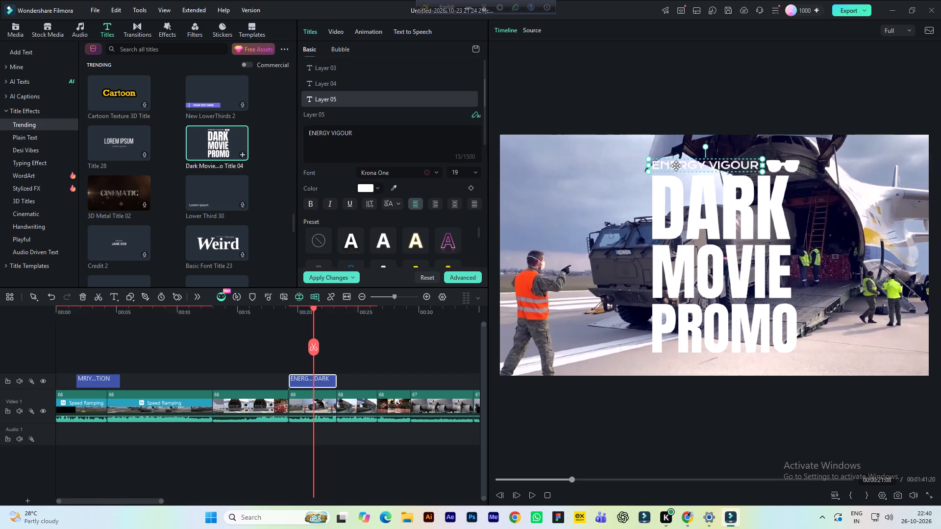
key(Delete)
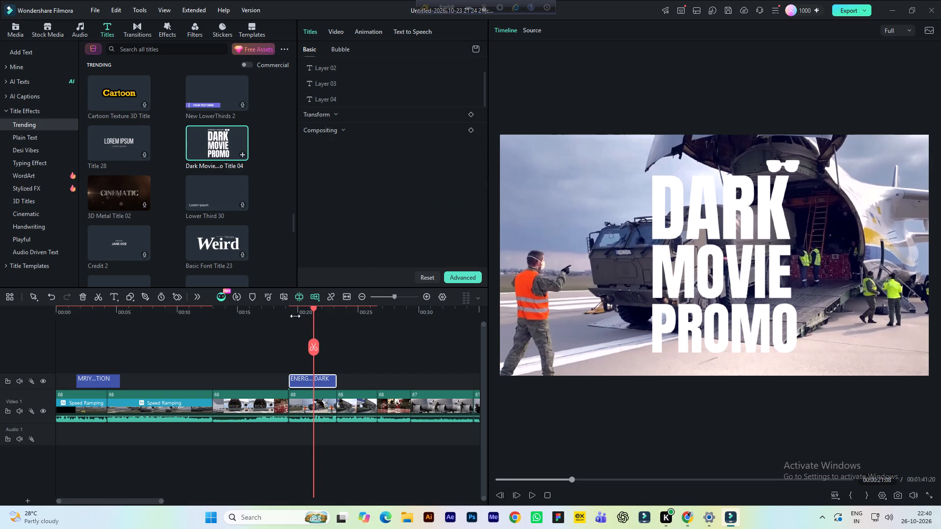
click(297, 315)
click(323, 378)
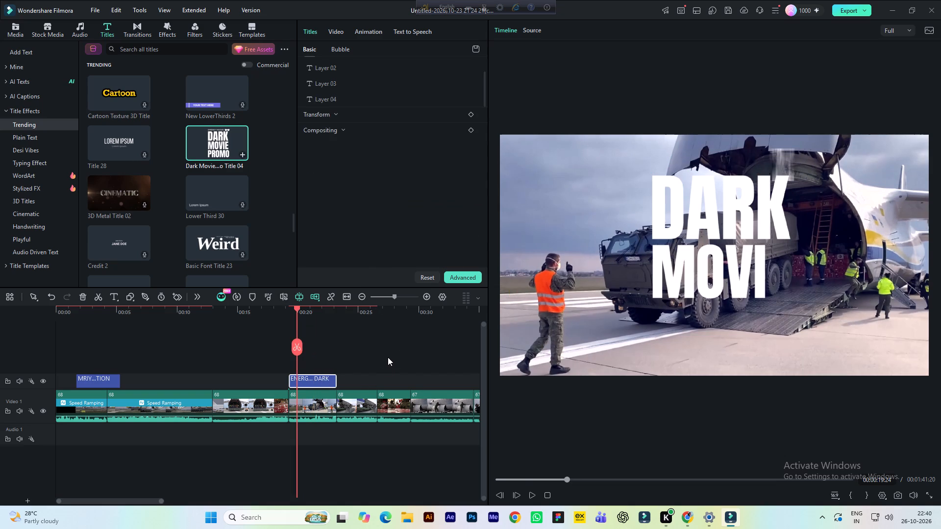
key(space)
key(space)
Replace the title's DARK line with WORLD.
click(684, 226)
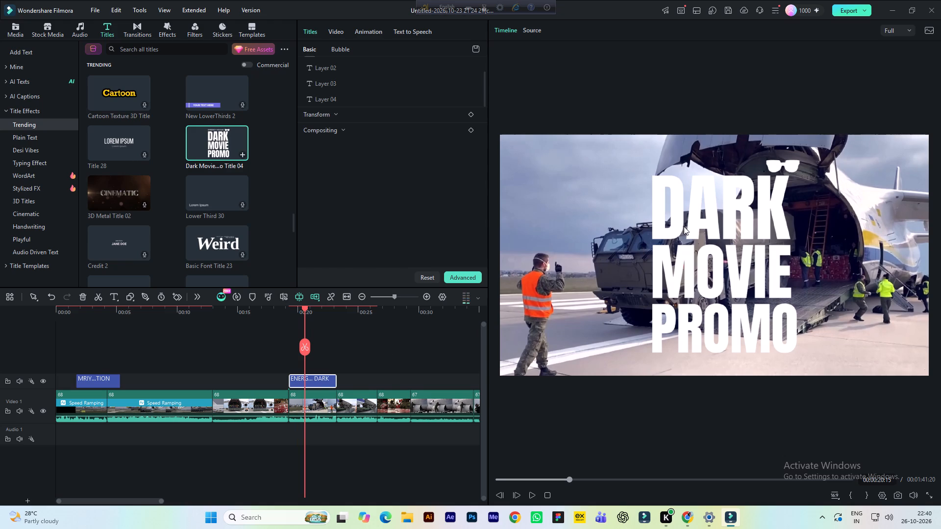
click(681, 199)
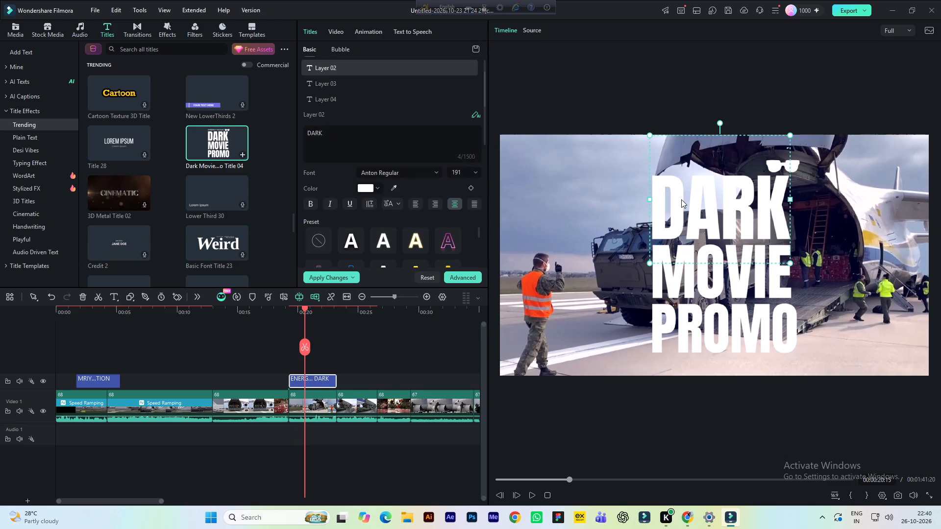
drag(327, 135, 281, 137)
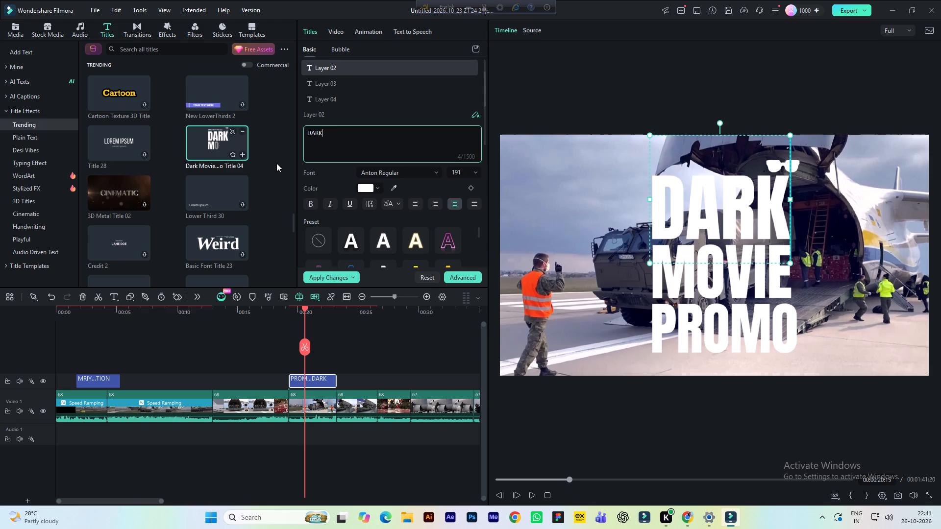
drag(324, 131, 302, 131)
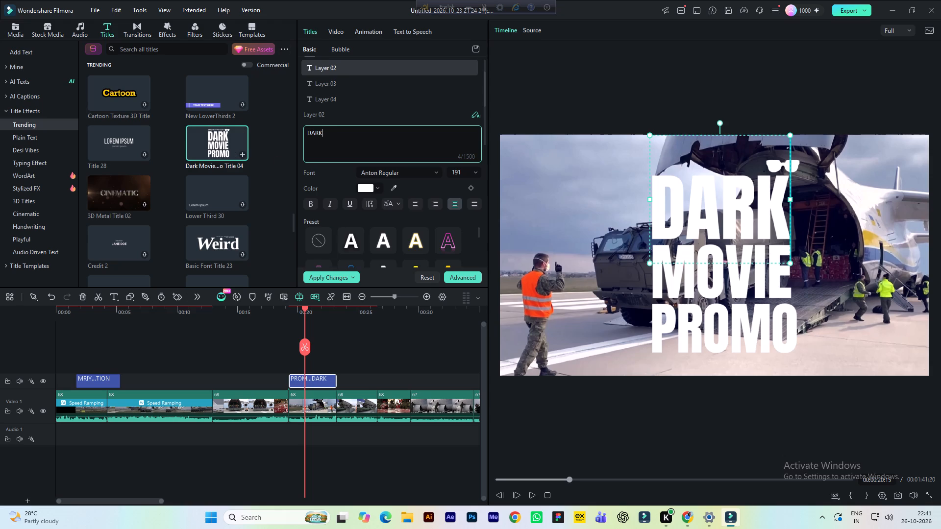
drag(302, 131, 294, 133)
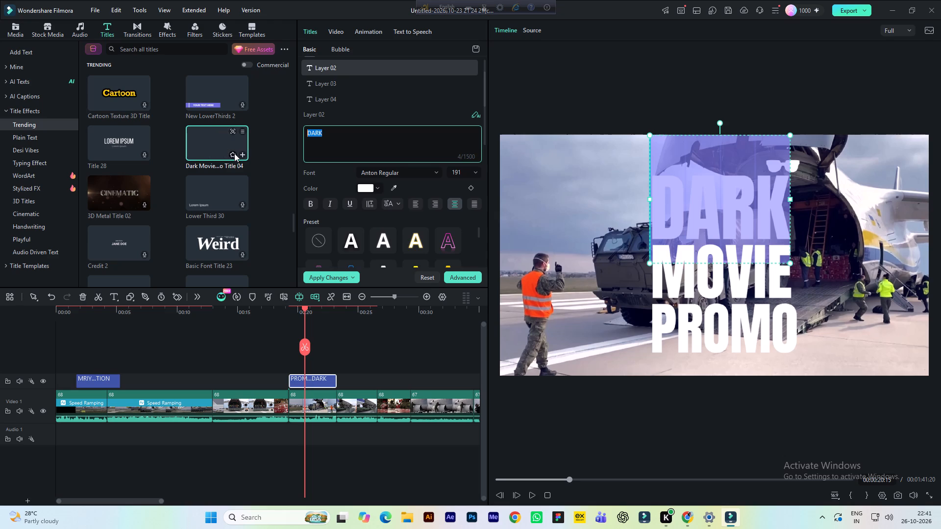
text(WO)
text(RLD)
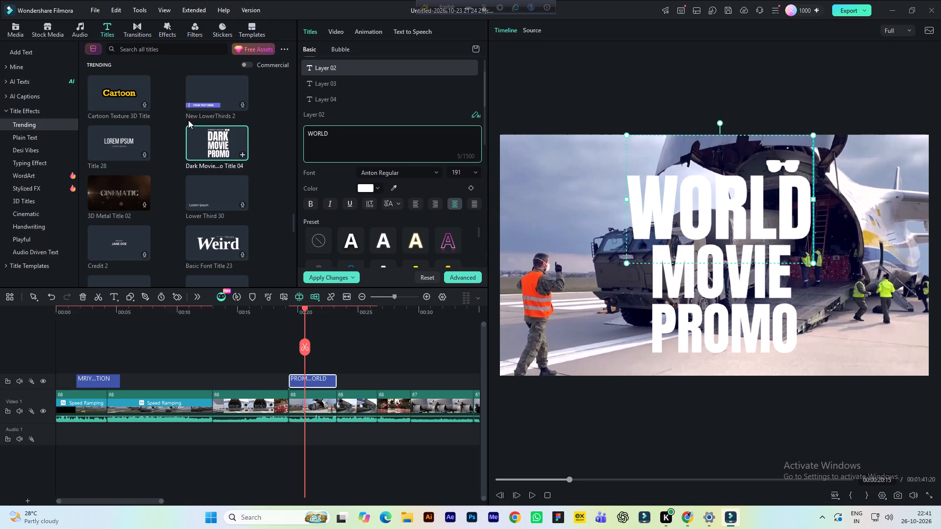
Replace the MOVIE line of the title over the truck-unloading clip with LARGEST.
click(683, 294)
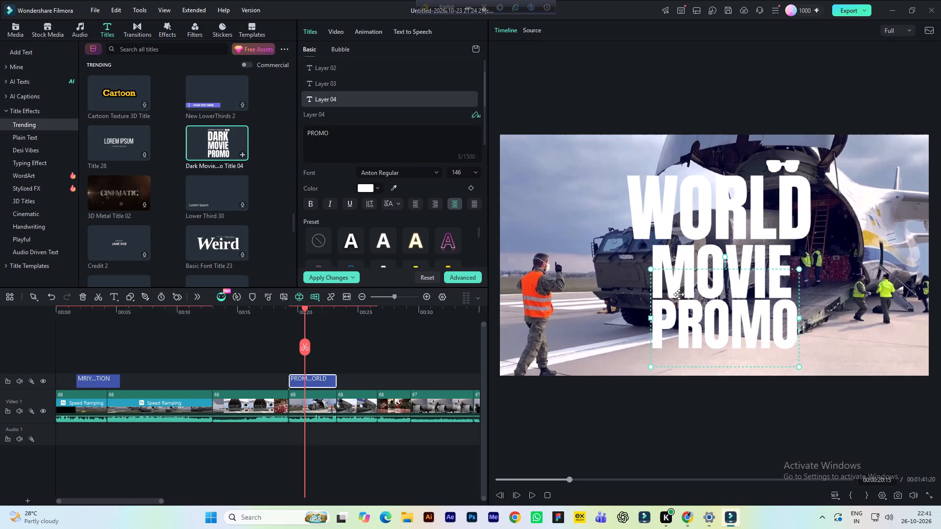
key(ctrl+z)
click(675, 268)
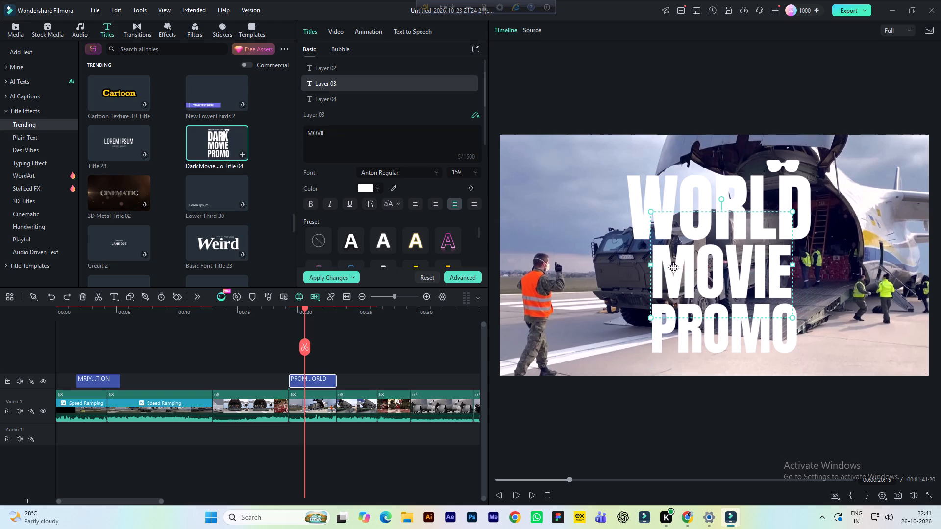
drag(328, 130, 304, 132)
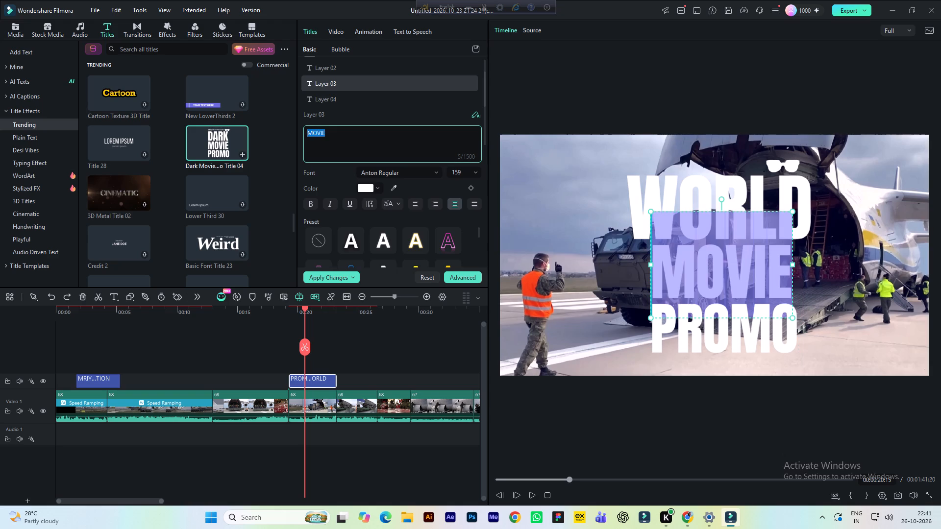
drag(304, 132, 303, 132)
text(LAR GEST)
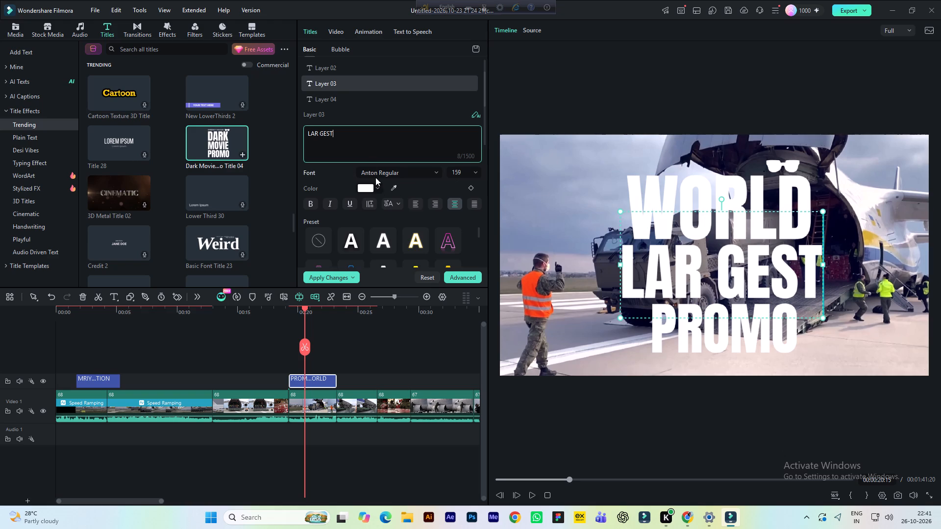
click(322, 135)
key(BackSpace)
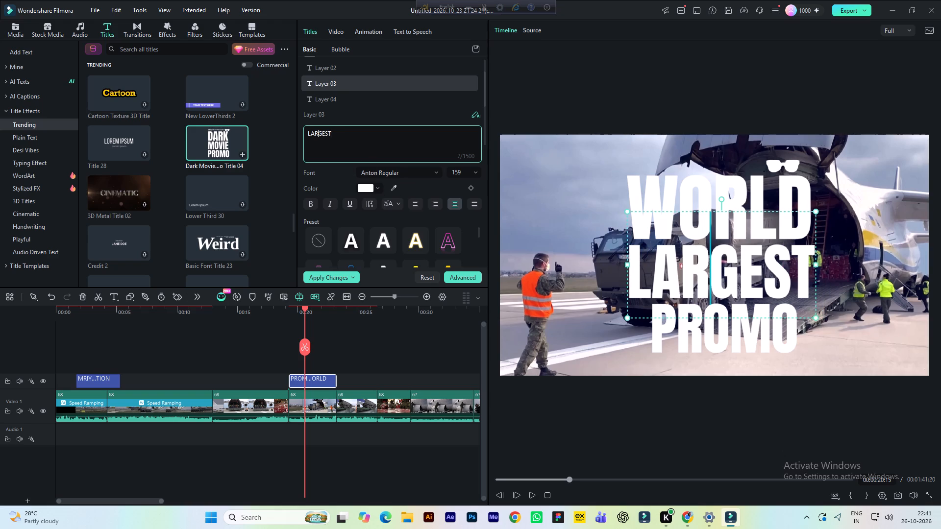
Replace the title's PROMO line with AIRCRAFT.
click(747, 337)
drag(333, 131, 328, 132)
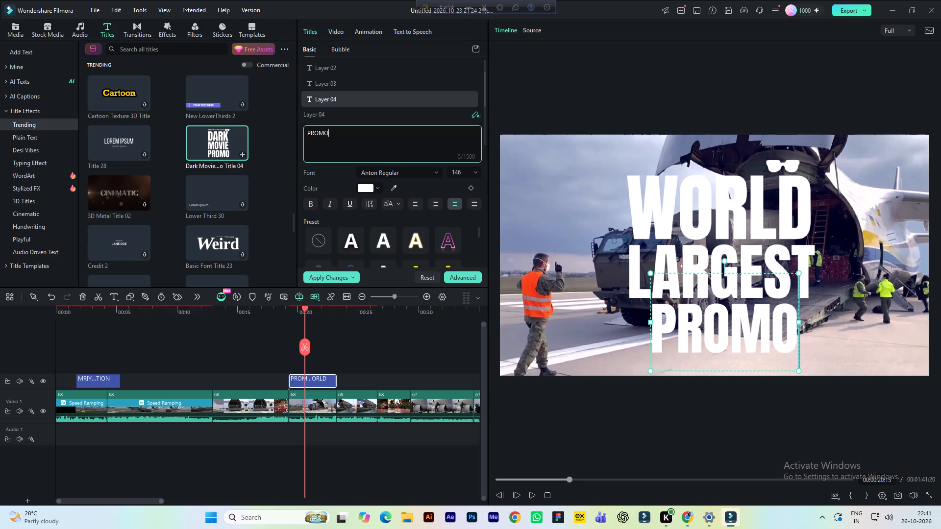
drag(328, 132, 297, 130)
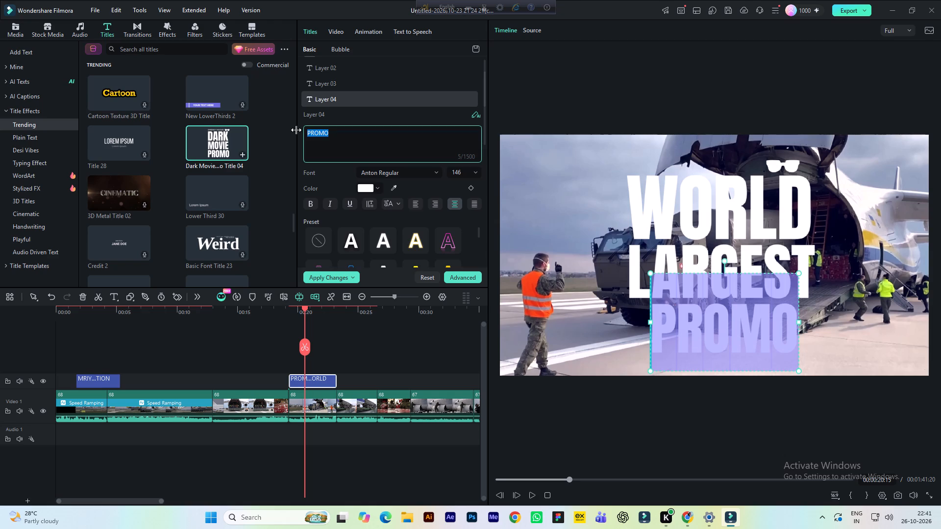
text(AIRCRAFT)
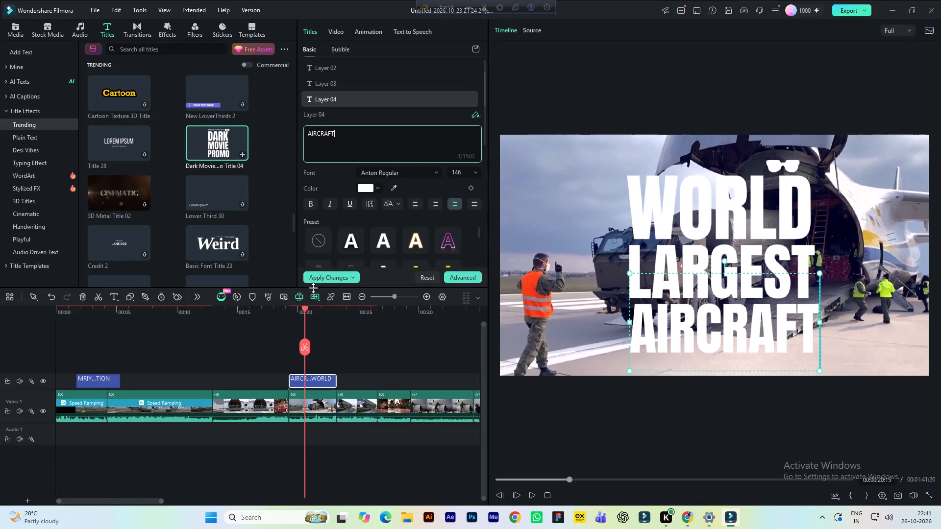
Play back the WORLD LARGEST AIRCRAFT title and skim the following clips up to the marshaller signalling in front of the aircraft.
click(277, 312)
key(space)
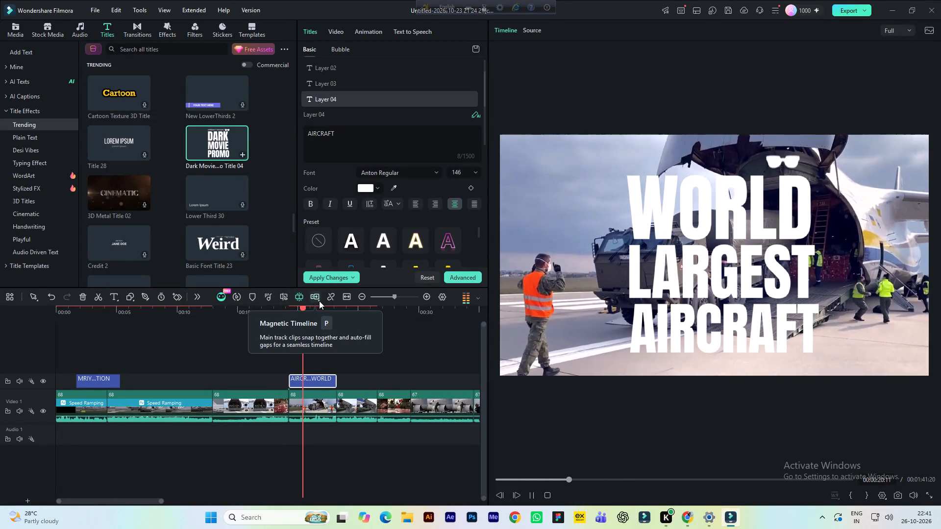
key(space)
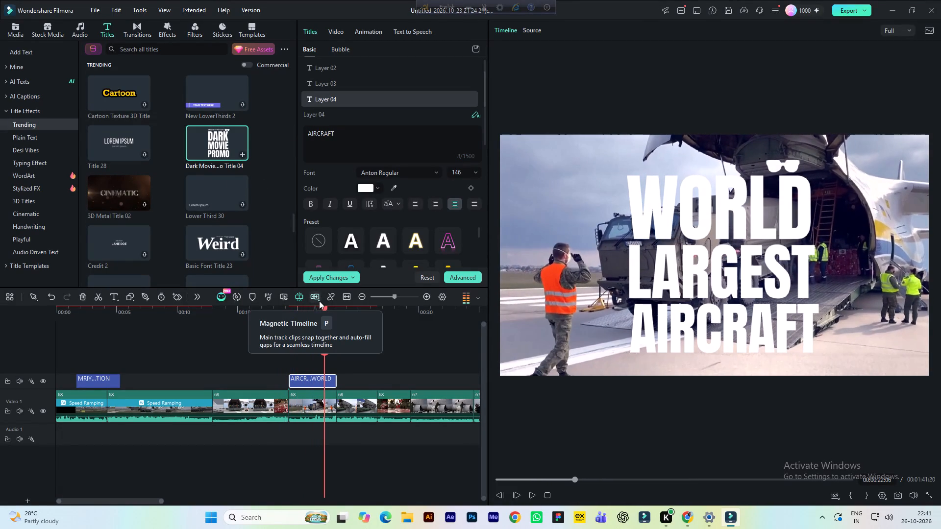
key(space)
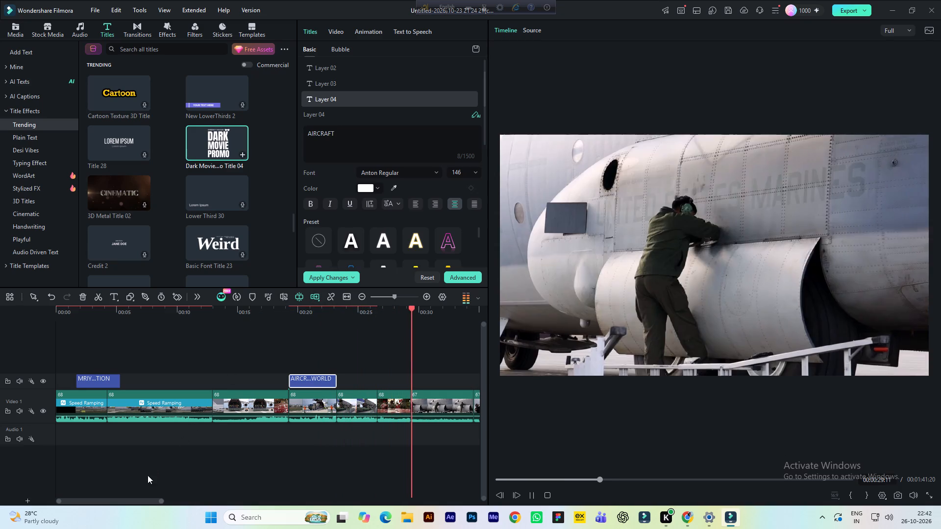
drag(134, 500, 143, 500)
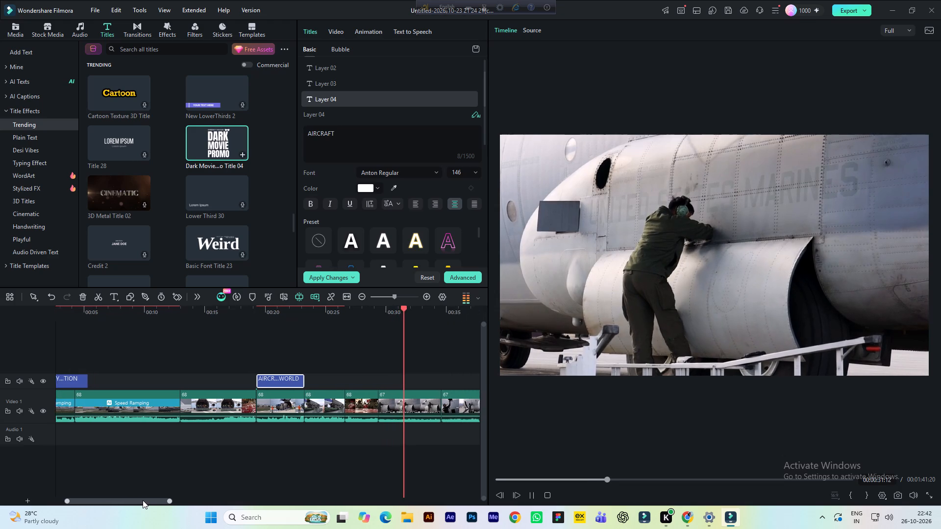
drag(143, 500, 177, 496)
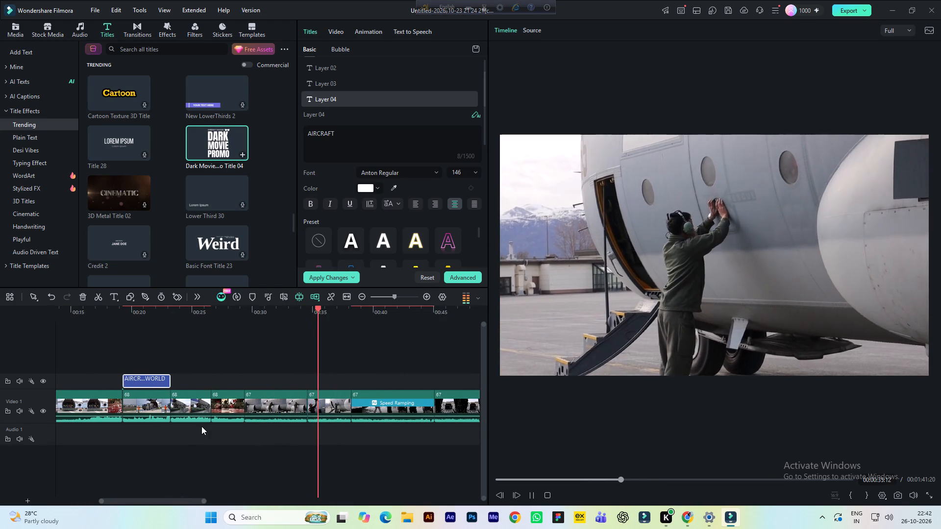
click(348, 310)
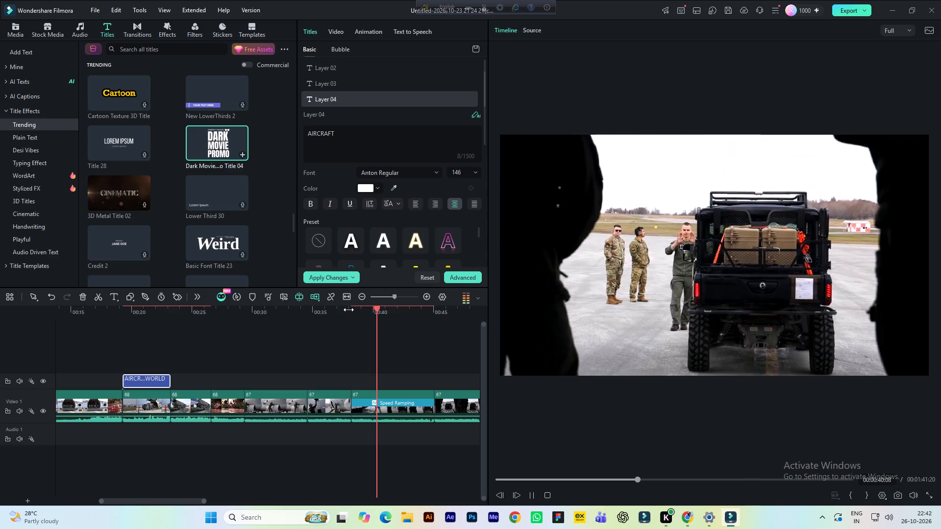
drag(168, 500, 224, 499)
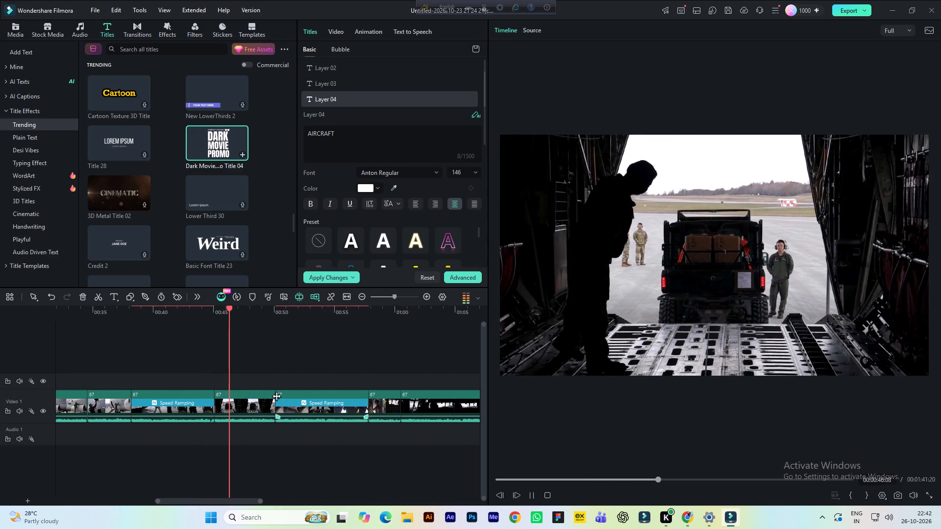
click(270, 311)
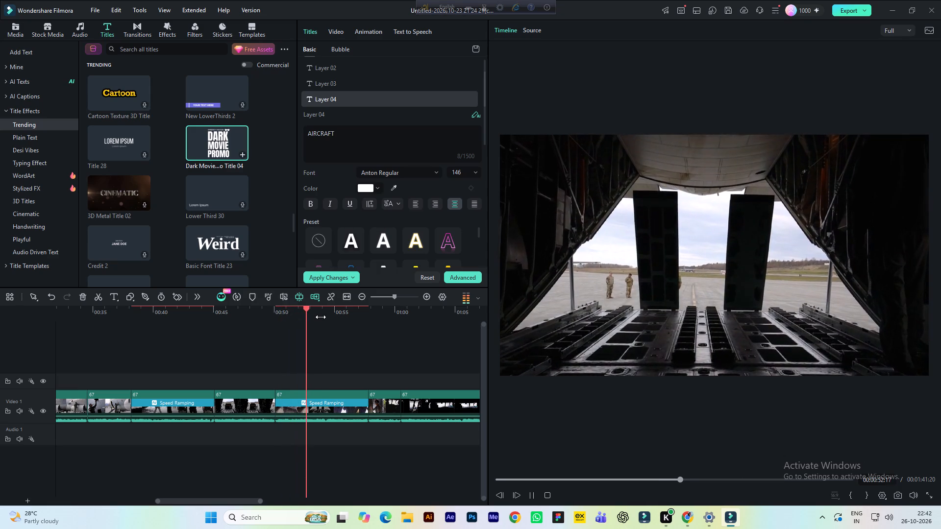
click(321, 317)
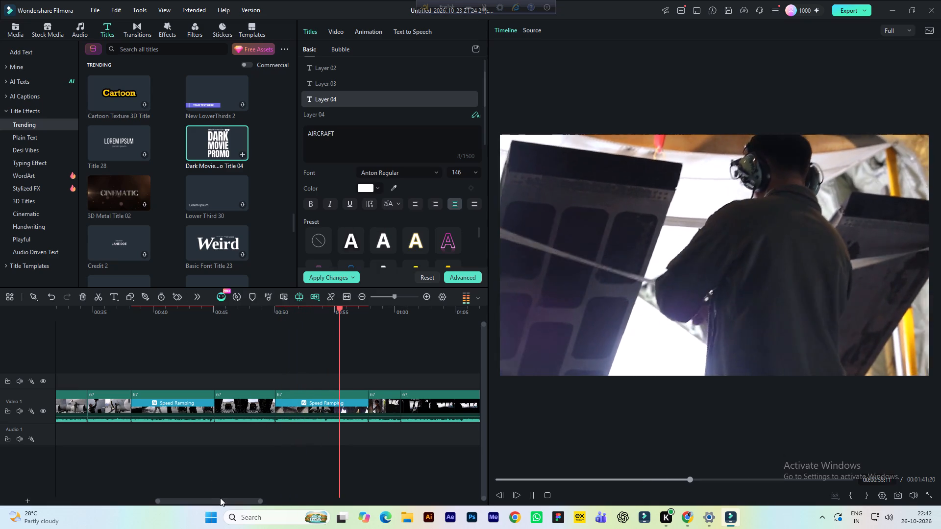
drag(218, 499, 252, 498)
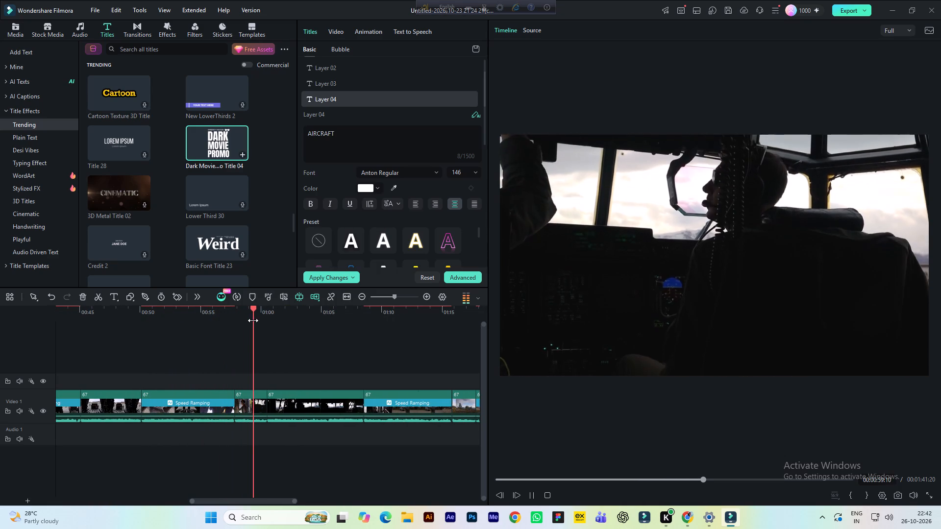
click(303, 316)
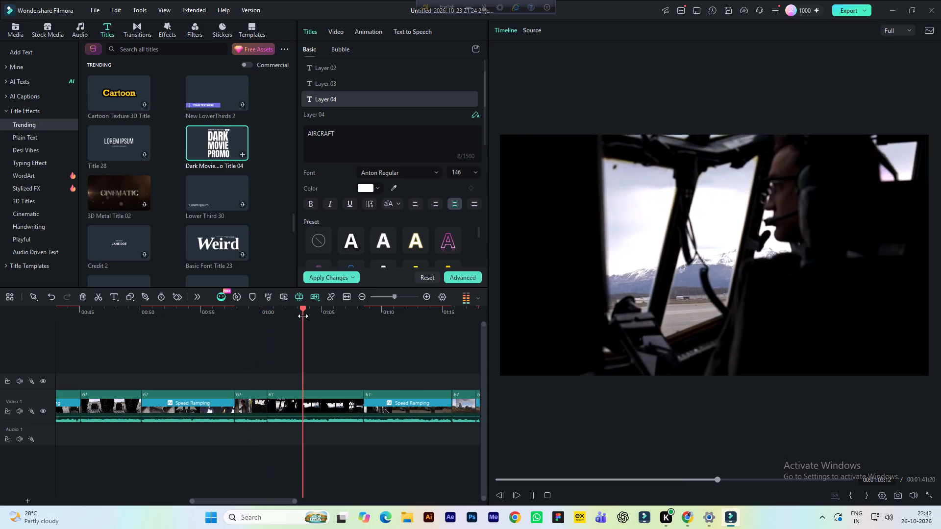
click(327, 316)
click(353, 319)
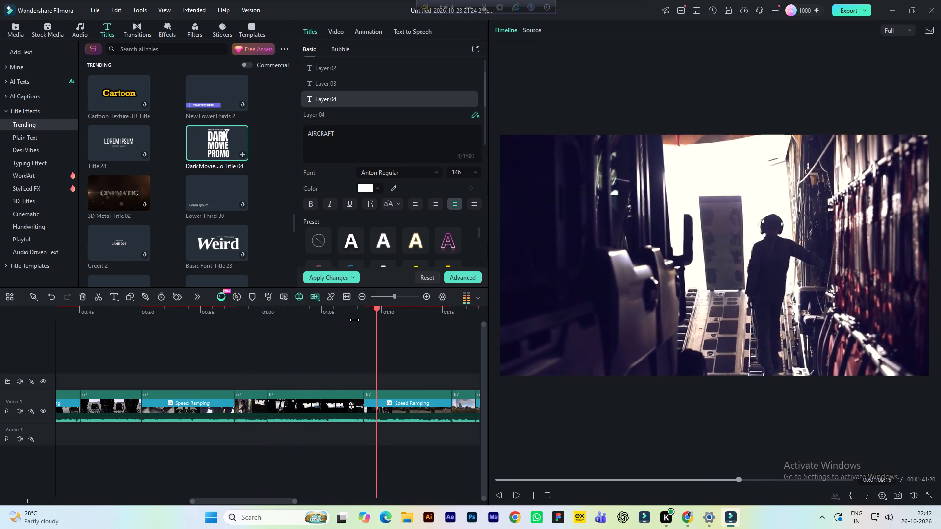
key(space)
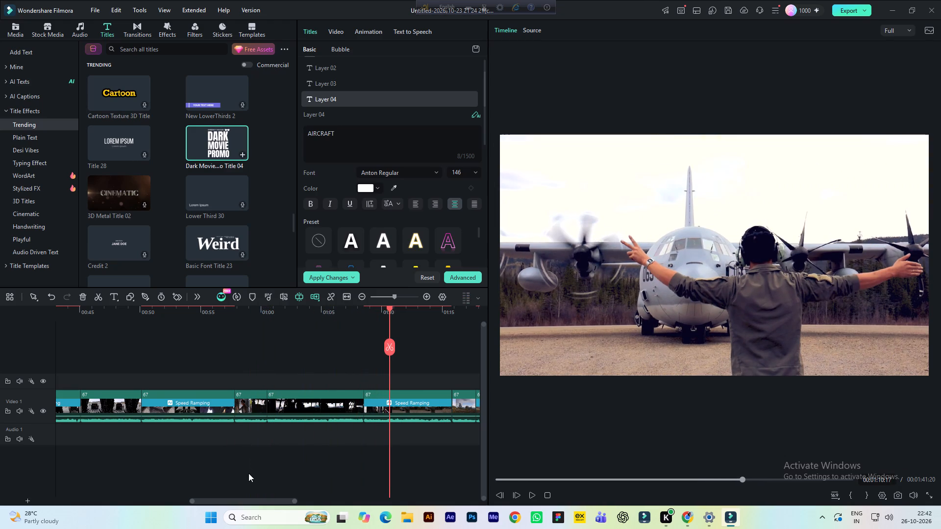
Review the closing speed-ramped clips up to the shot of the airborne aircraft above the forest, around 1:25.
key(space)
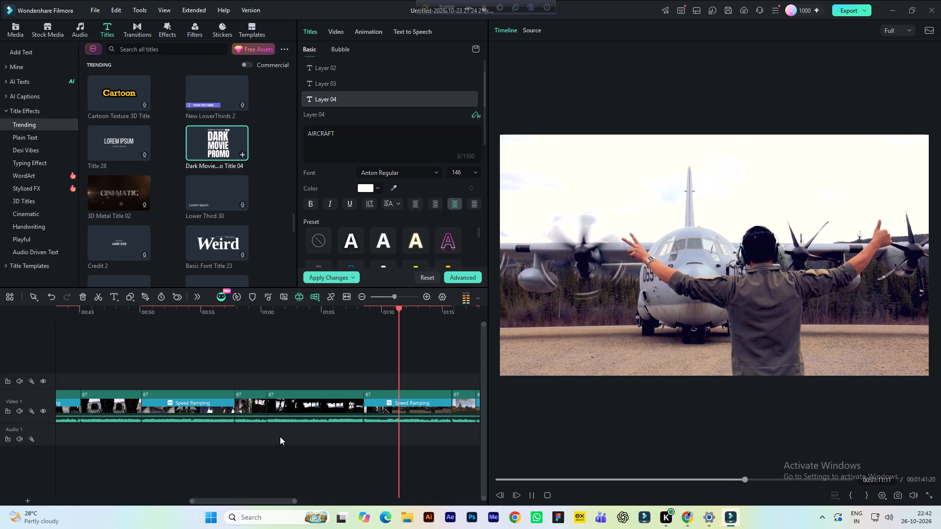
key(space)
drag(254, 499, 243, 499)
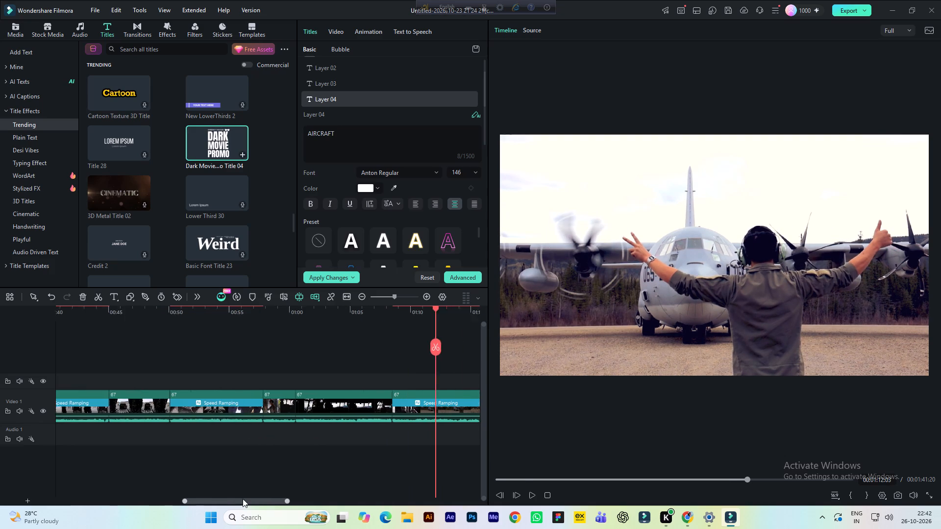
drag(243, 499, 339, 488)
key(space)
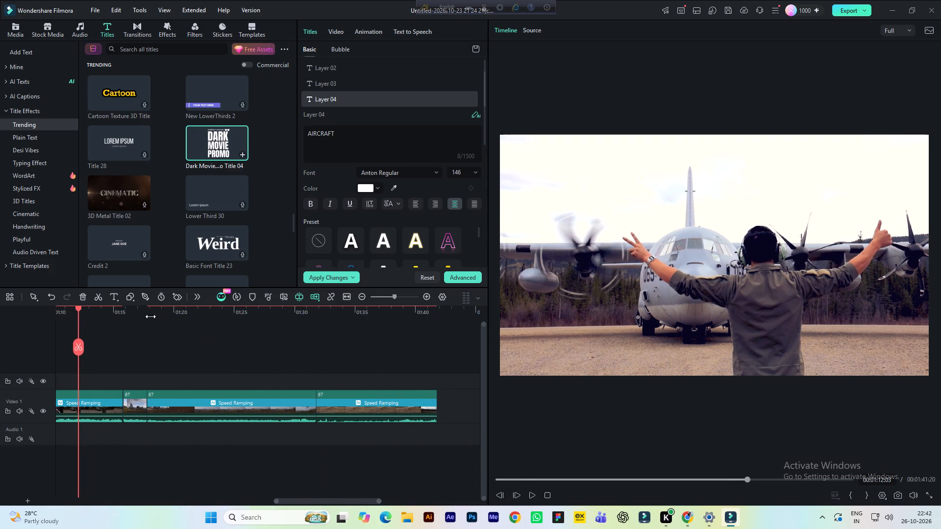
click(136, 314)
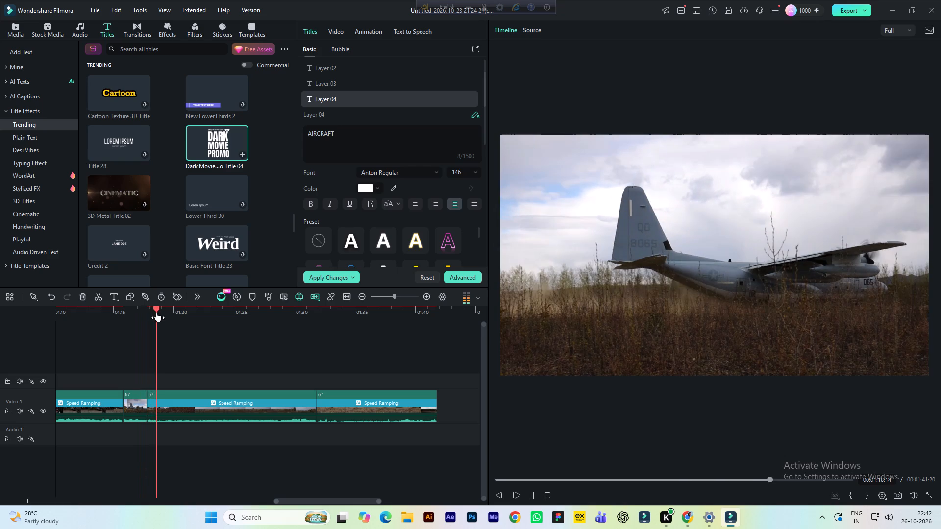
key(space)
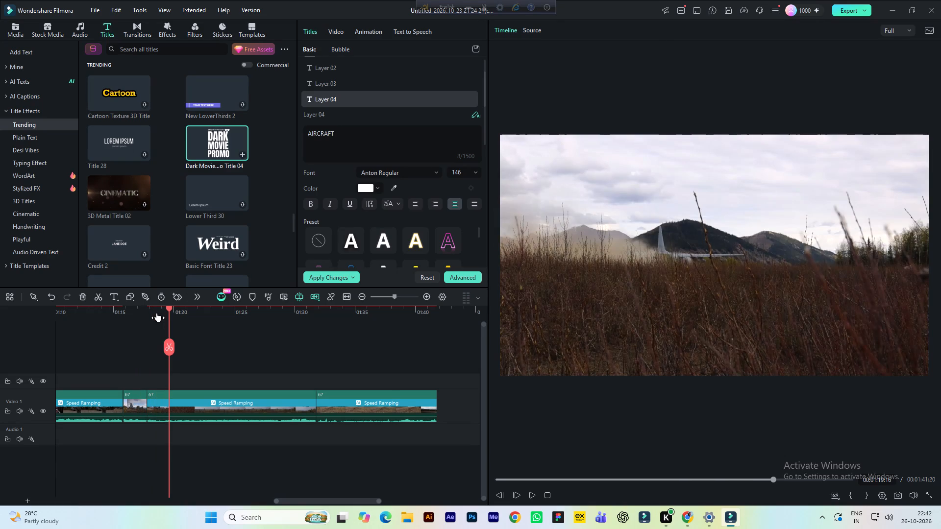
click(203, 311)
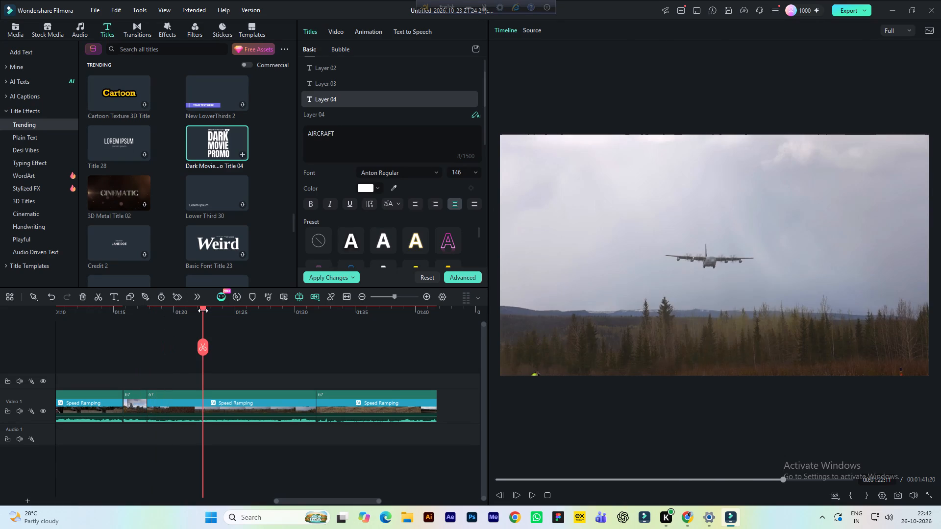
key(space)
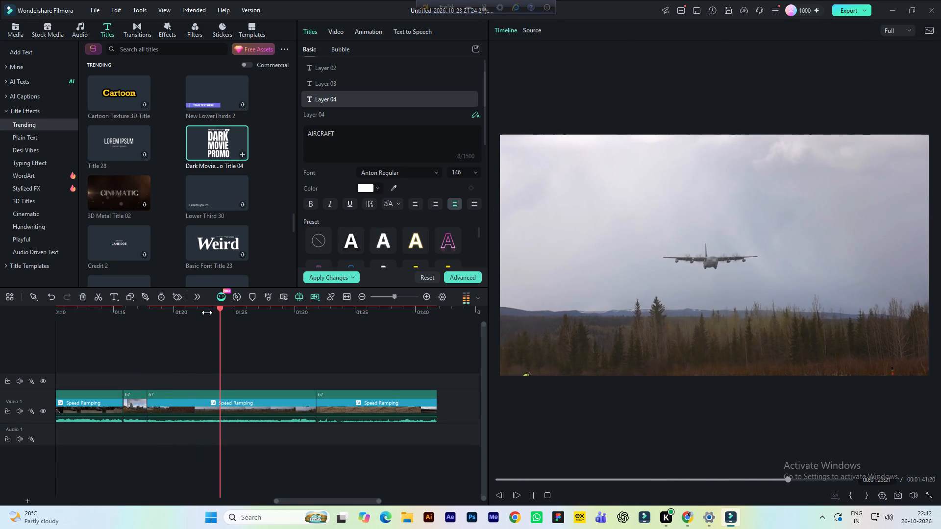
key(space)
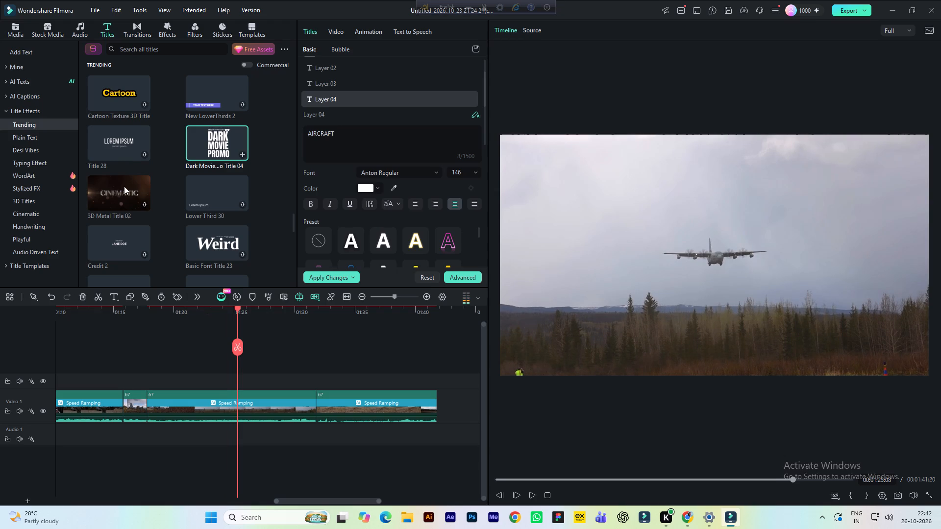
Browse the Trending title effects for a title design to use over the airborne aircraft clip.
scroll(129, 158, down, 4)
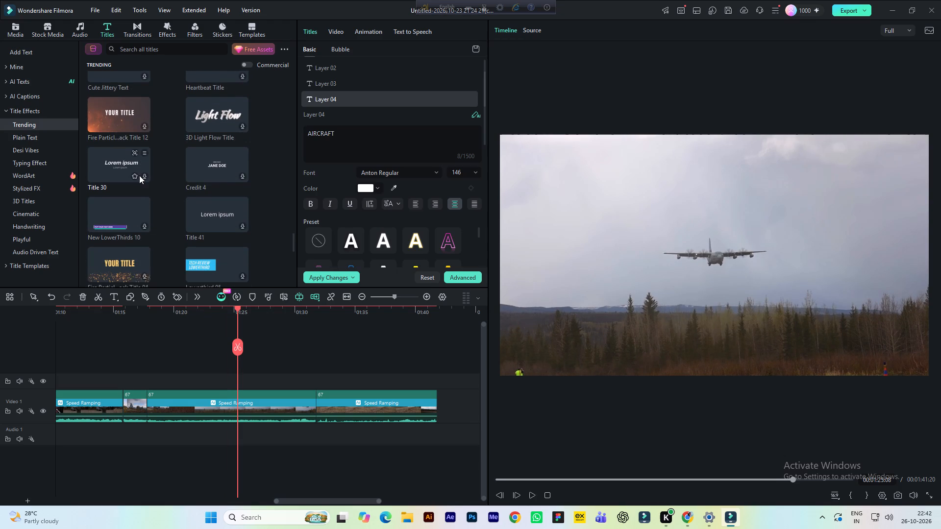
scroll(140, 184, down, 4)
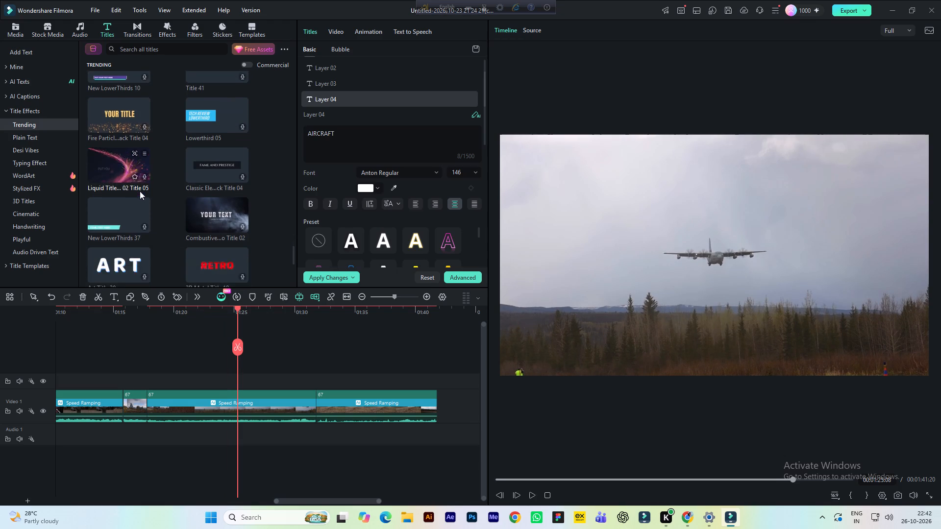
scroll(108, 209, down, 1)
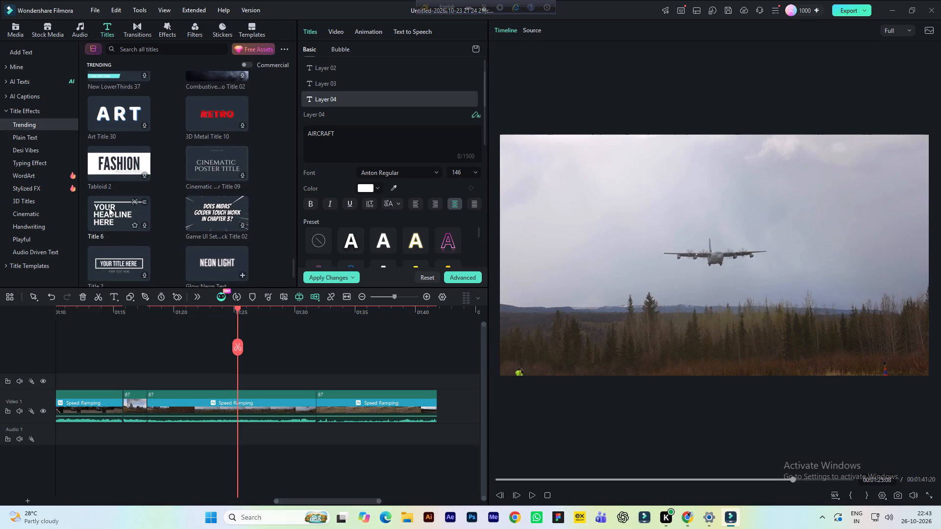
scroll(109, 208, down, 2)
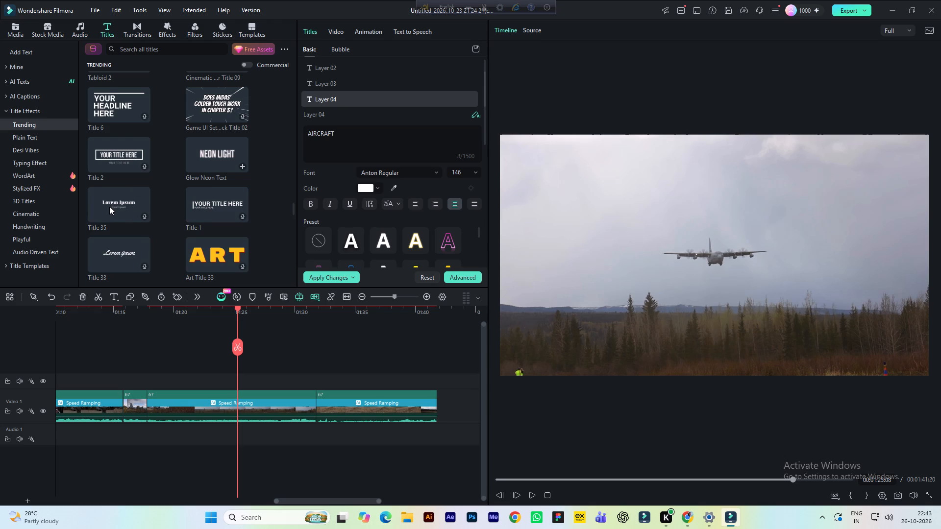
scroll(111, 205, down, 9)
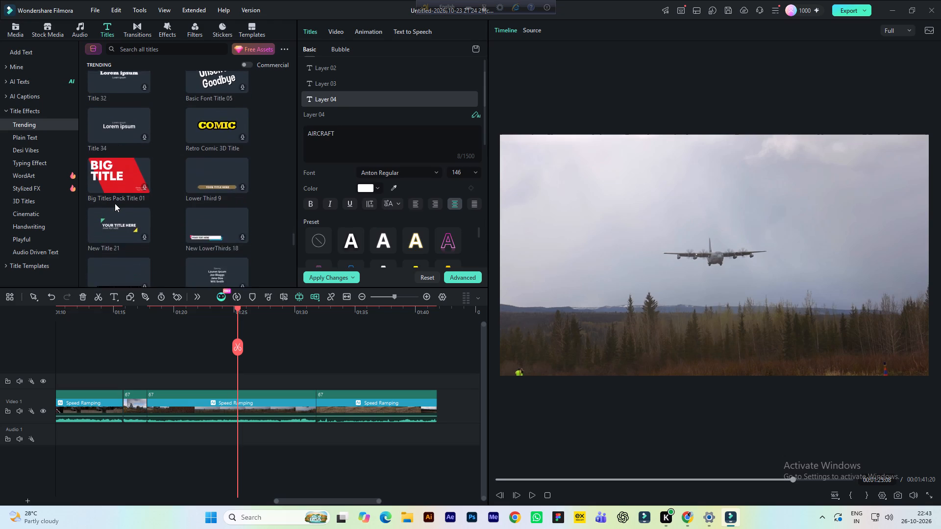
scroll(115, 203, down, 3)
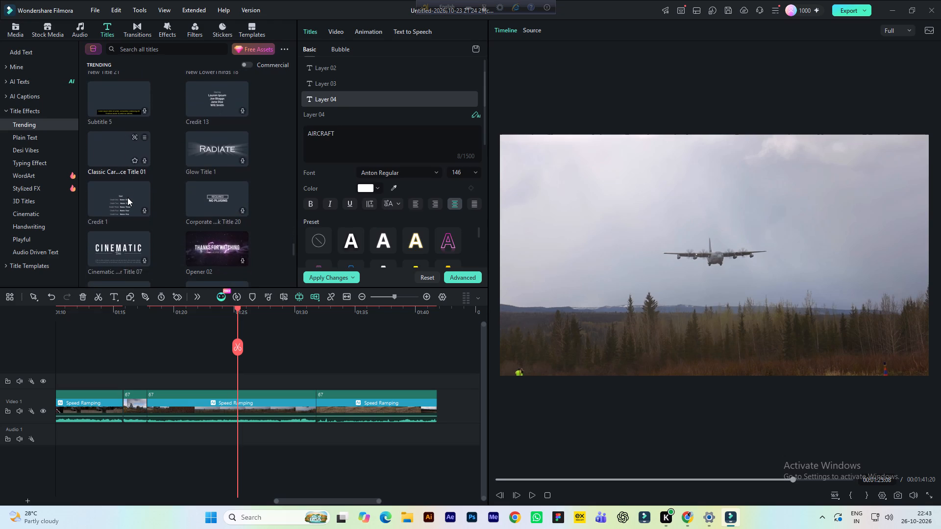
scroll(127, 197, down, 5)
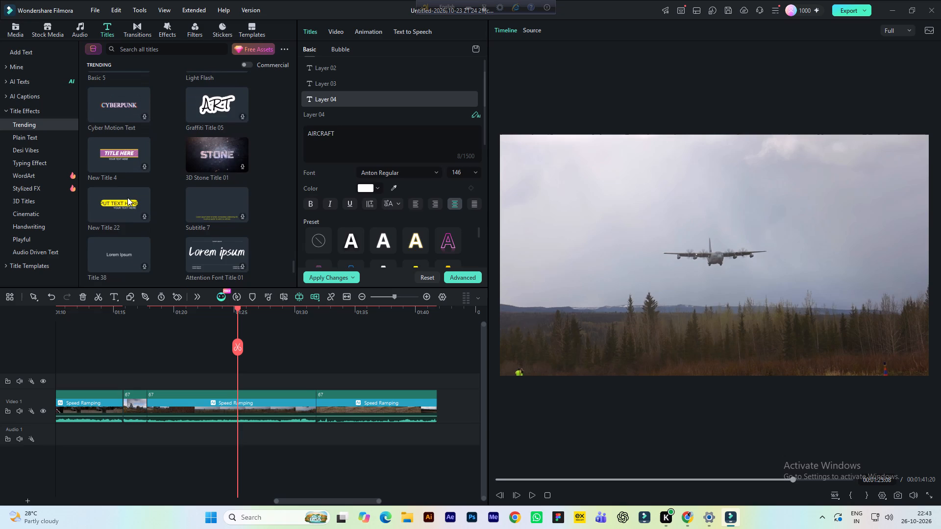
scroll(127, 197, down, 5)
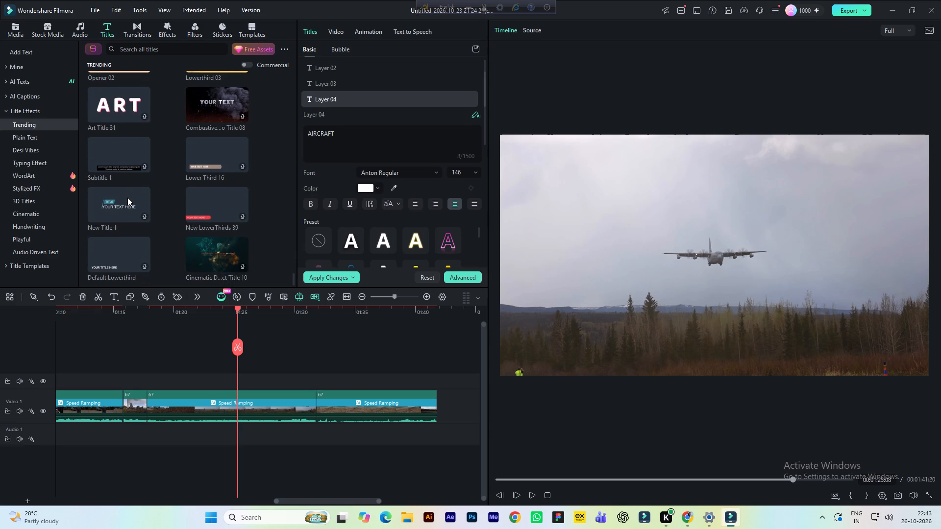
scroll(129, 195, down, 2)
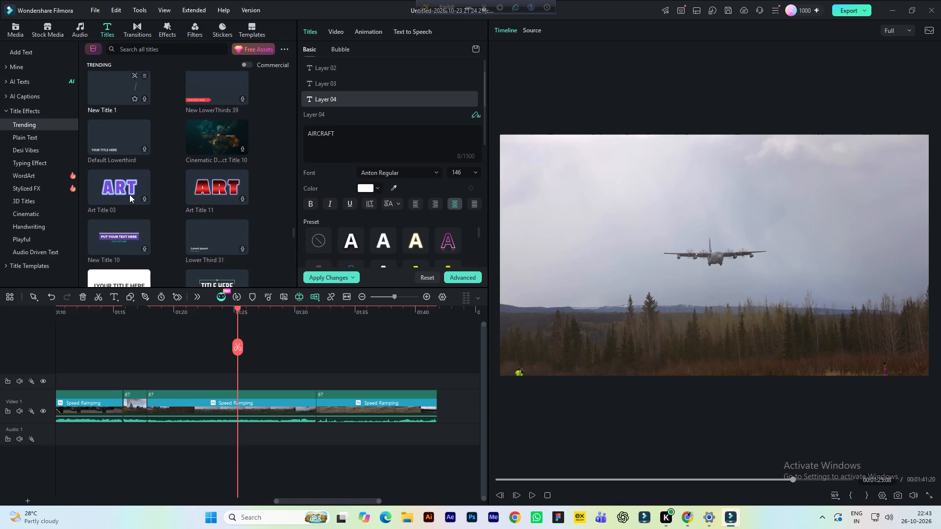
scroll(129, 194, down, 2)
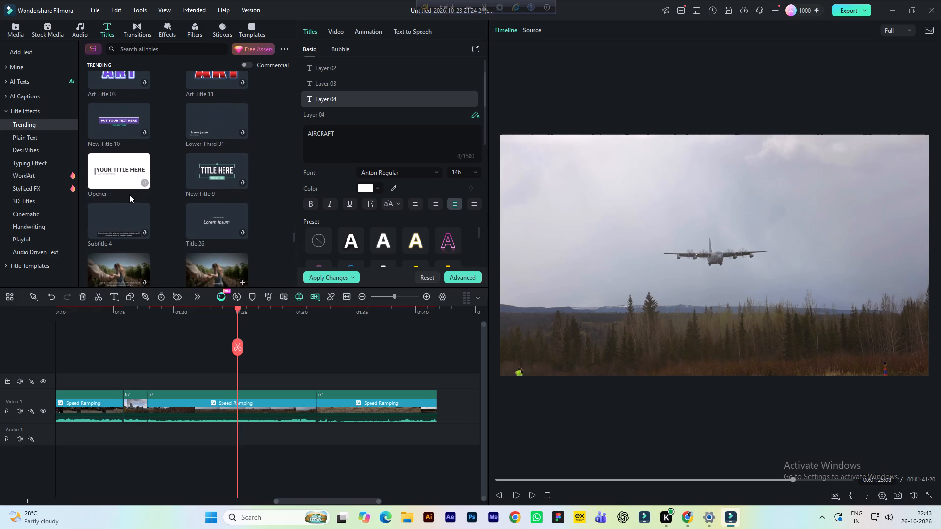
scroll(129, 194, down, 3)
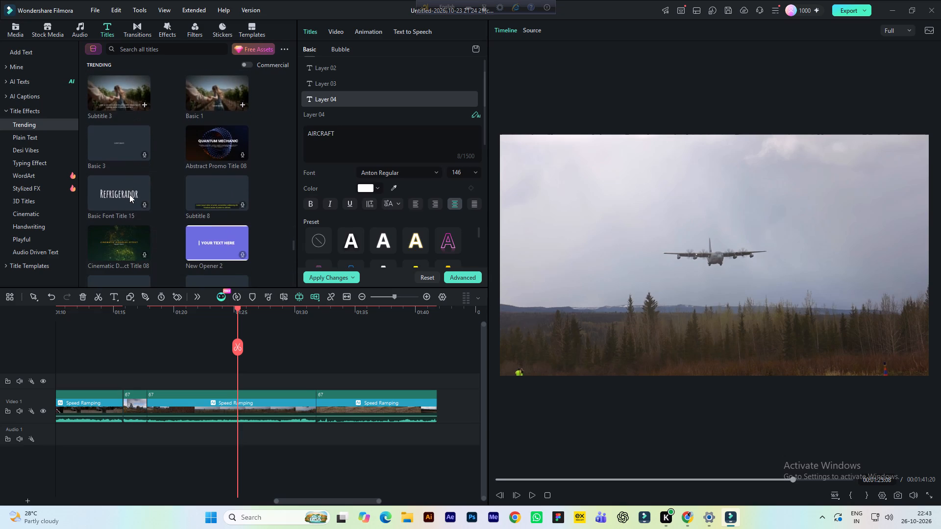
scroll(129, 194, down, 4)
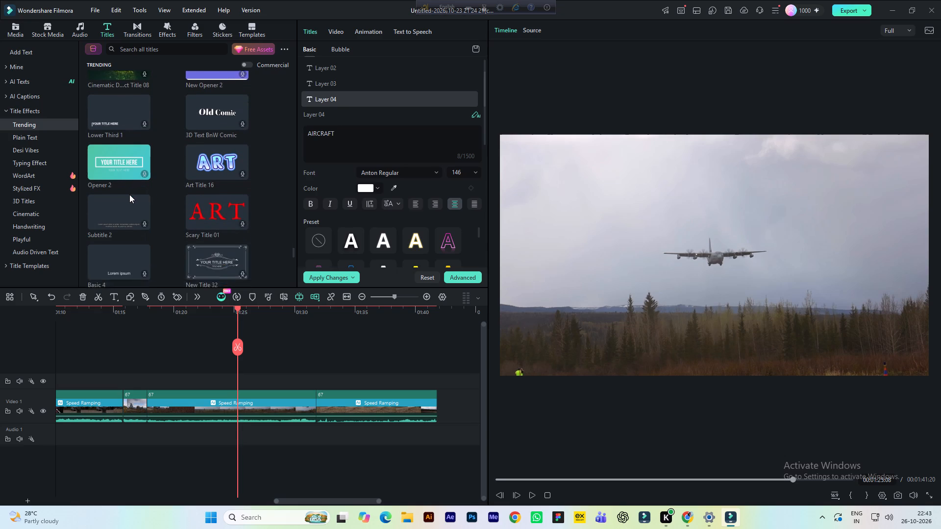
scroll(129, 194, down, 4)
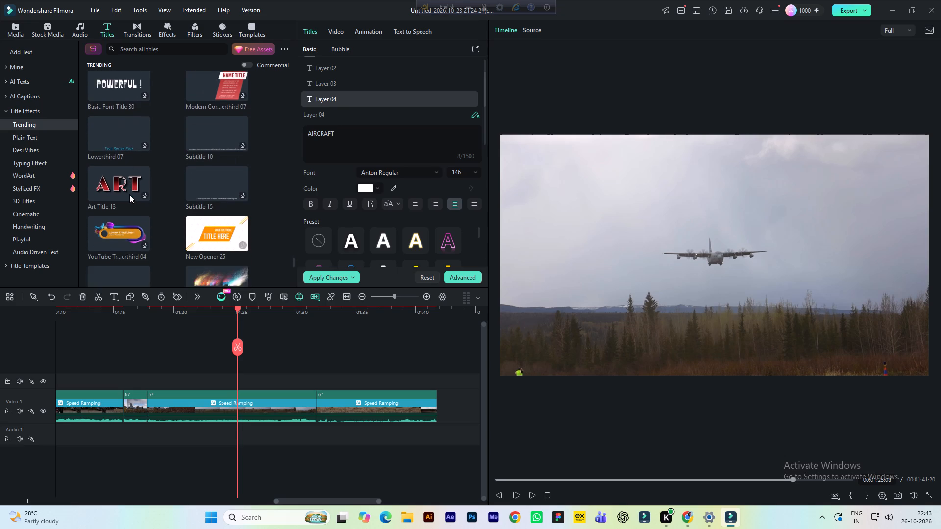
scroll(129, 194, down, 2)
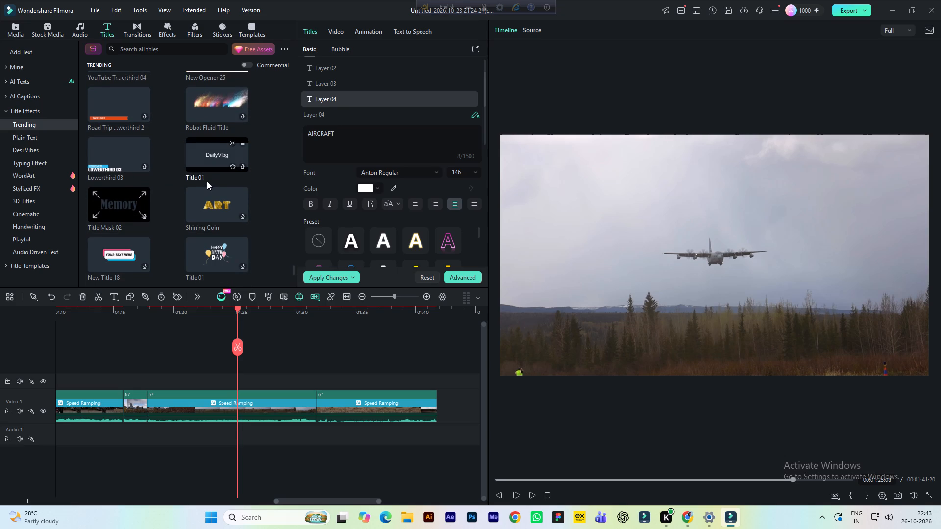
scroll(206, 181, down, 2)
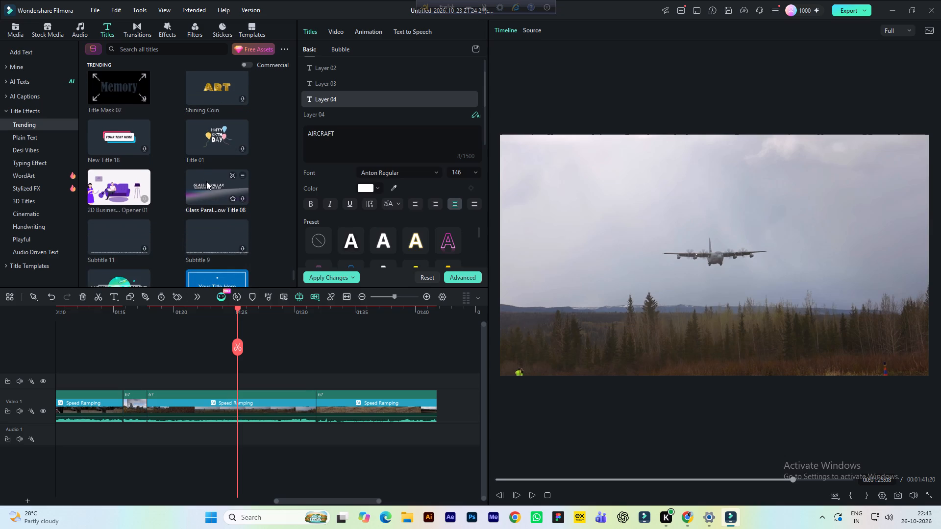
scroll(206, 181, down, 2)
scroll(157, 200, down, 2)
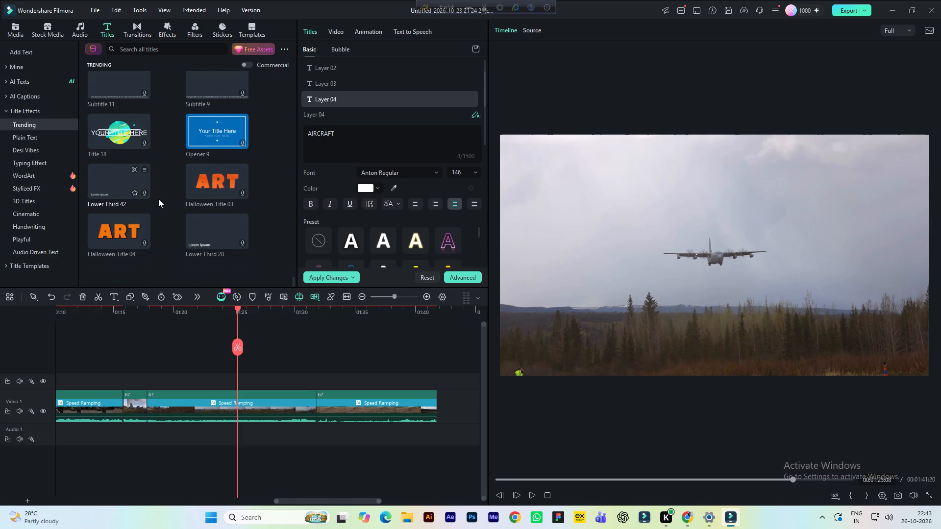
scroll(159, 199, down, 1)
scroll(163, 197, up, 13)
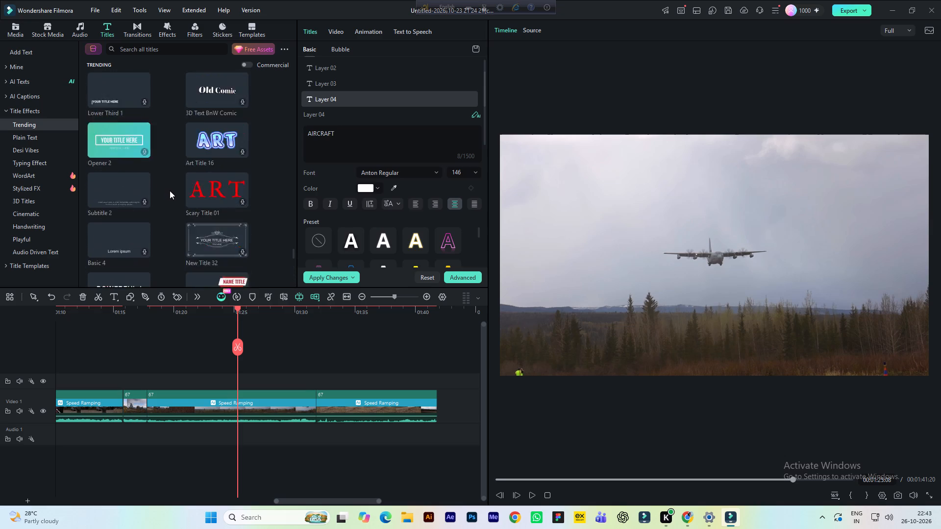
scroll(170, 190, up, 11)
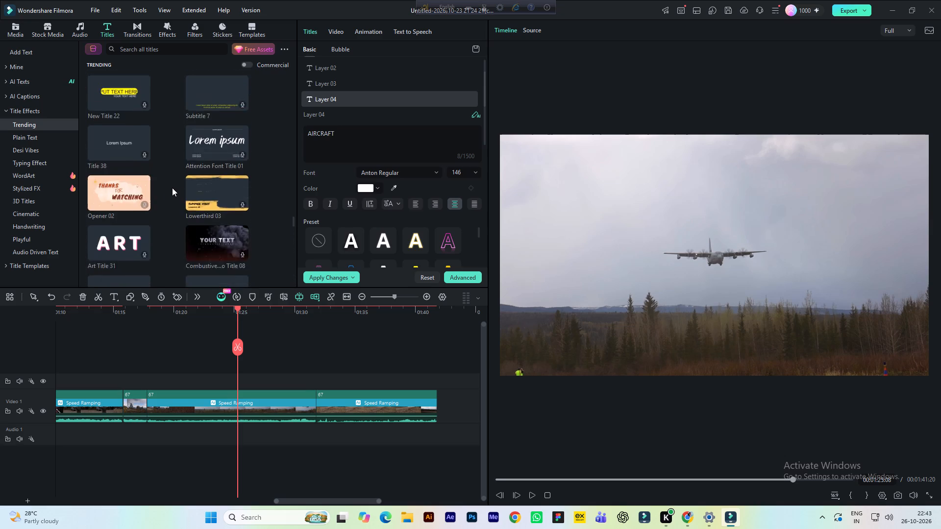
scroll(172, 188, up, 6)
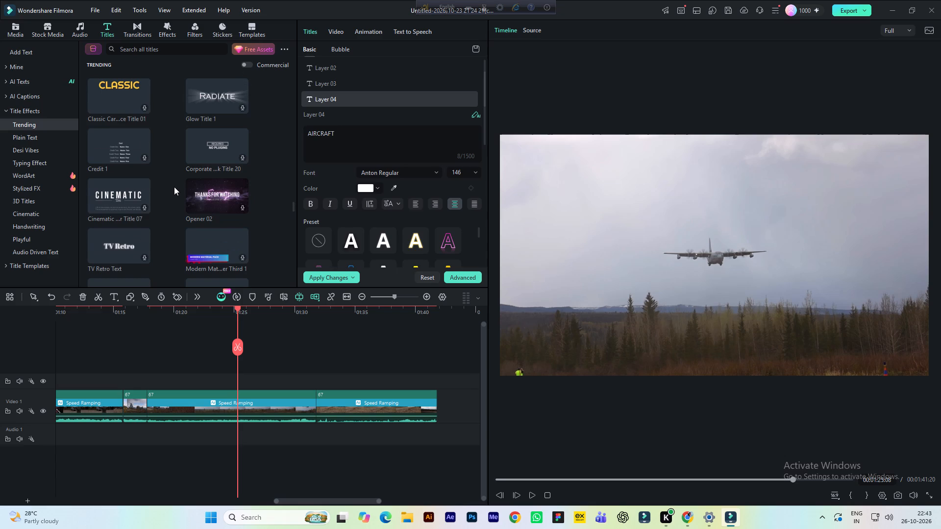
scroll(119, 196, up, 2)
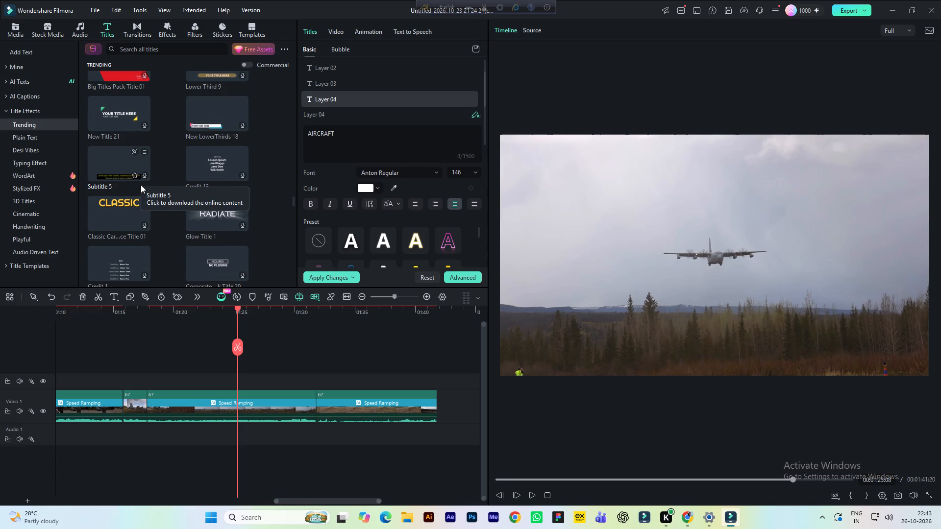
scroll(141, 185, up, 5)
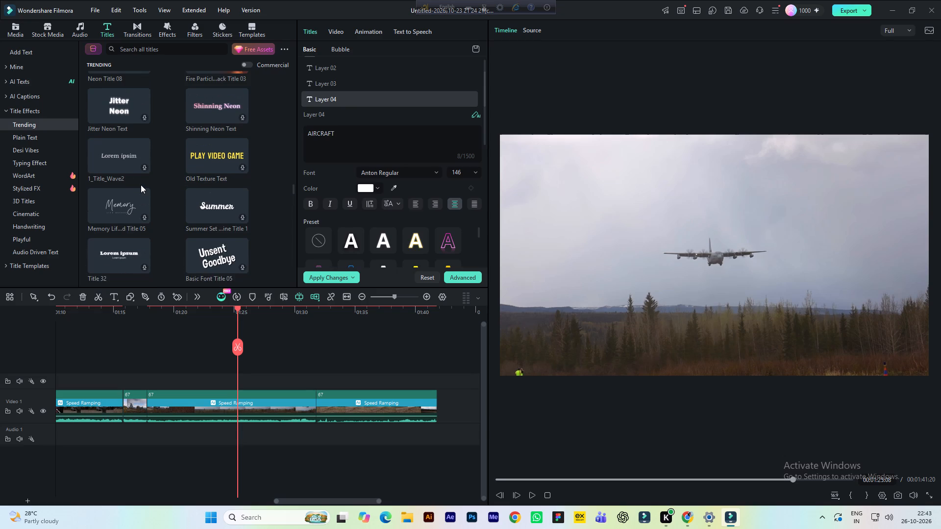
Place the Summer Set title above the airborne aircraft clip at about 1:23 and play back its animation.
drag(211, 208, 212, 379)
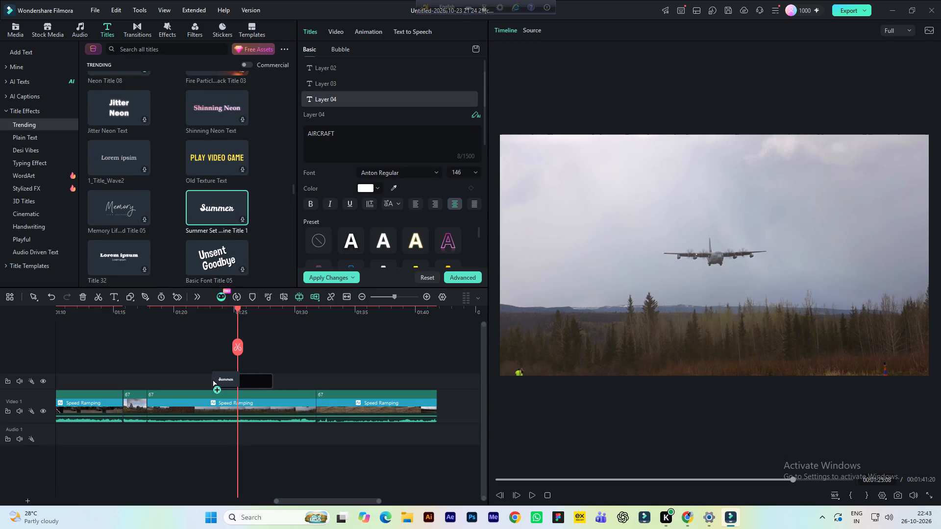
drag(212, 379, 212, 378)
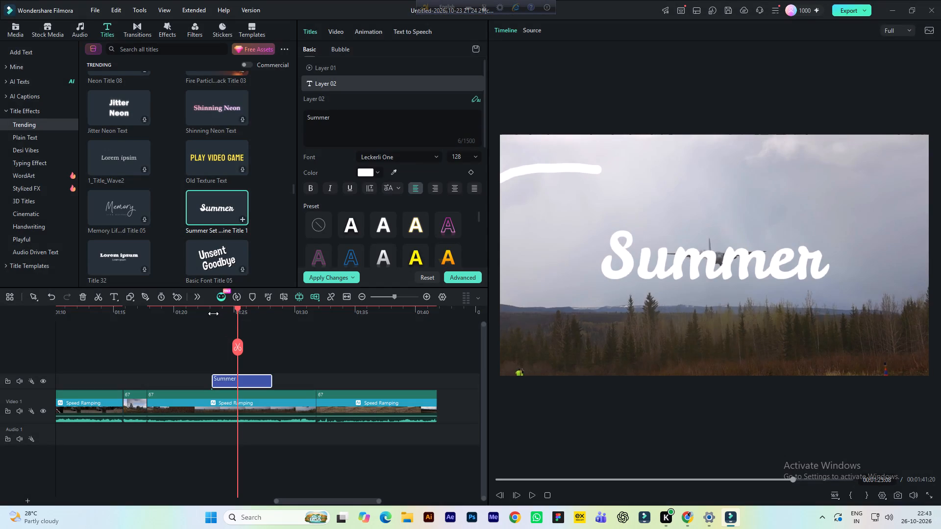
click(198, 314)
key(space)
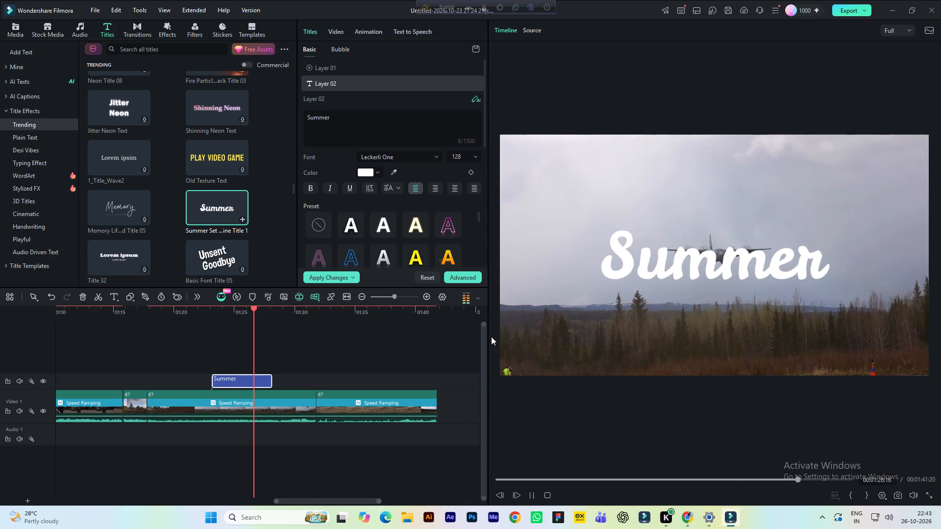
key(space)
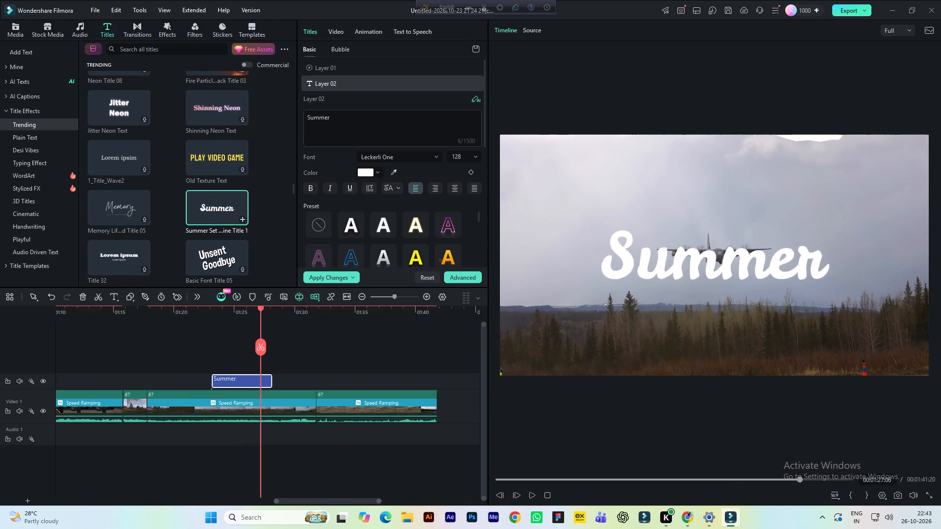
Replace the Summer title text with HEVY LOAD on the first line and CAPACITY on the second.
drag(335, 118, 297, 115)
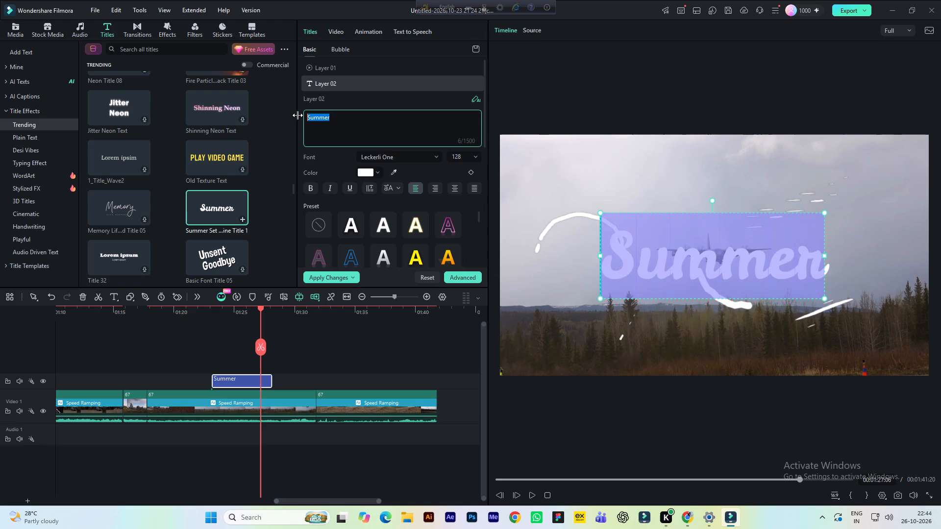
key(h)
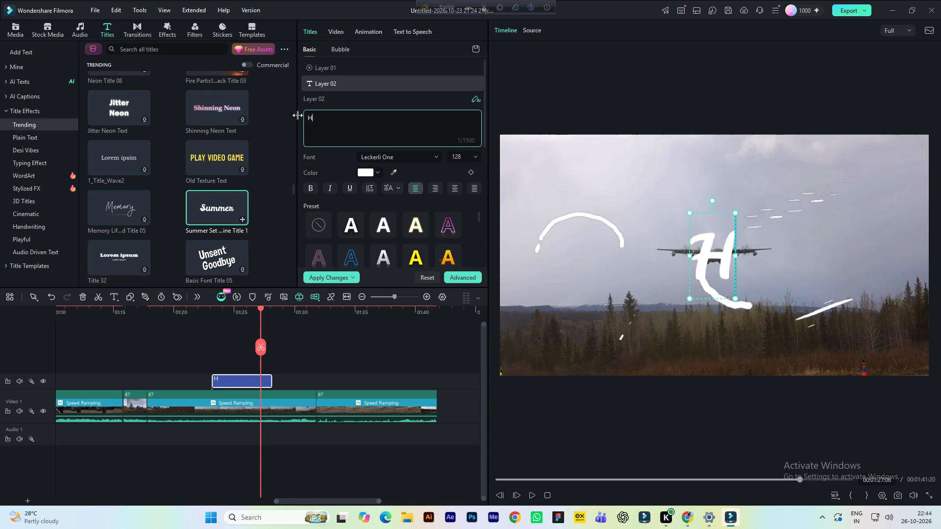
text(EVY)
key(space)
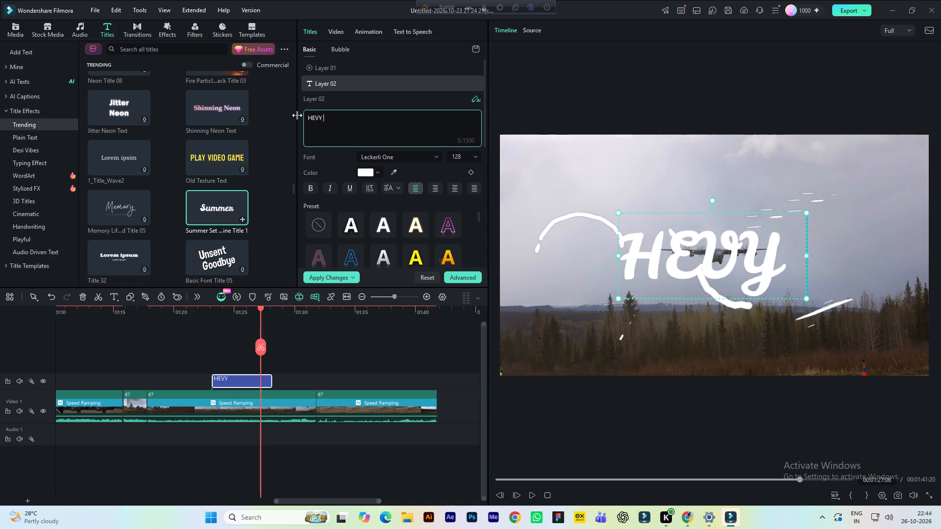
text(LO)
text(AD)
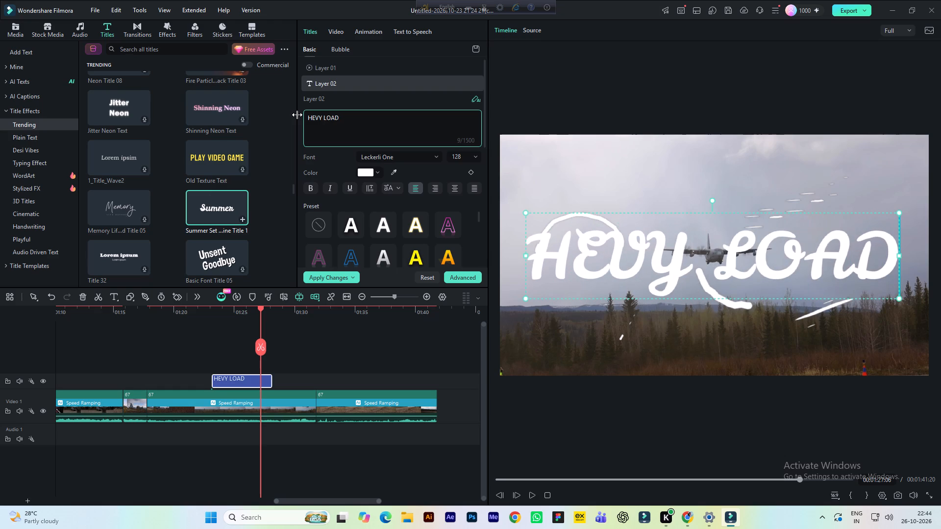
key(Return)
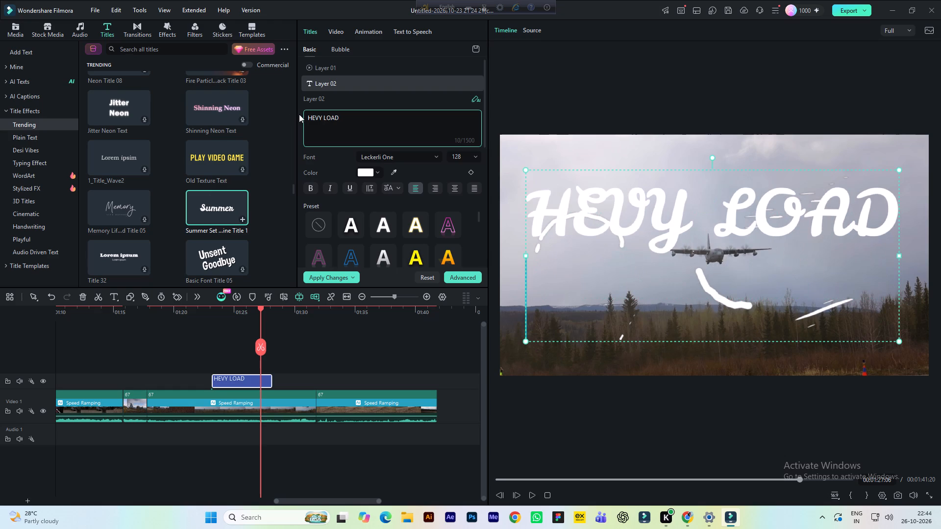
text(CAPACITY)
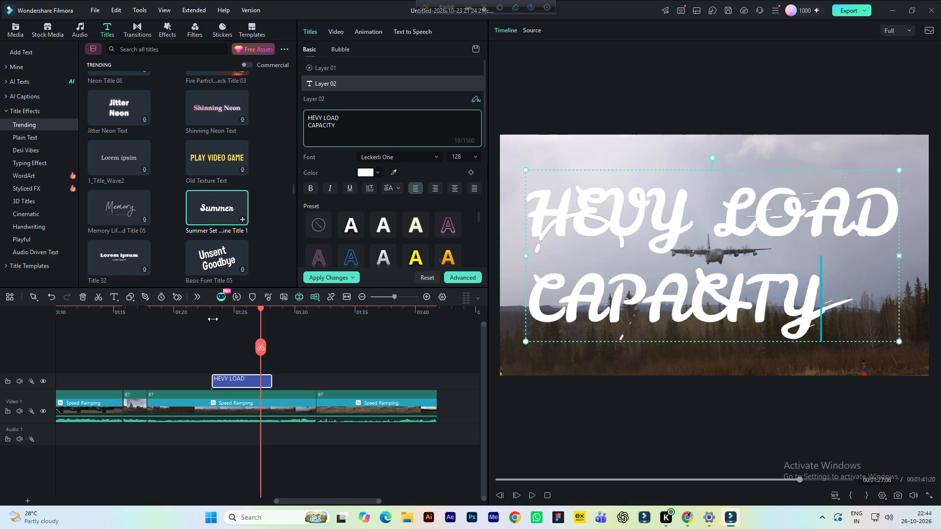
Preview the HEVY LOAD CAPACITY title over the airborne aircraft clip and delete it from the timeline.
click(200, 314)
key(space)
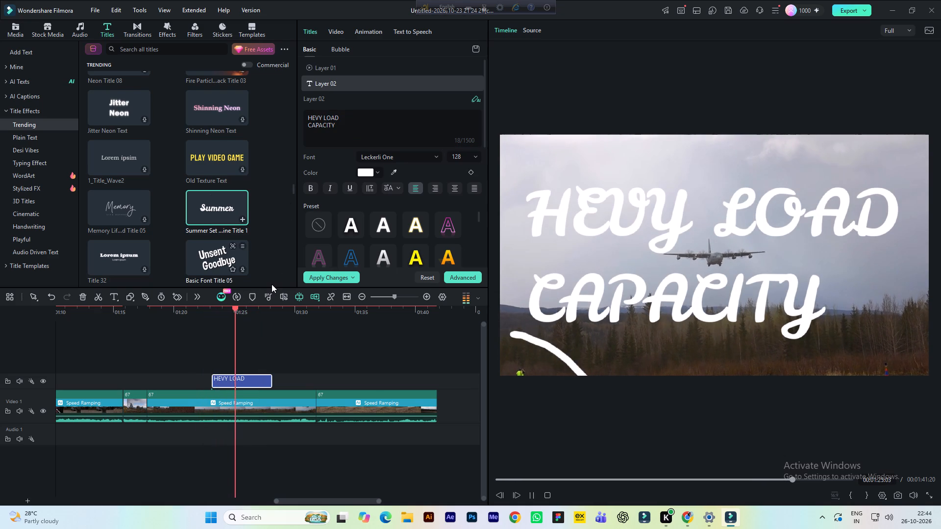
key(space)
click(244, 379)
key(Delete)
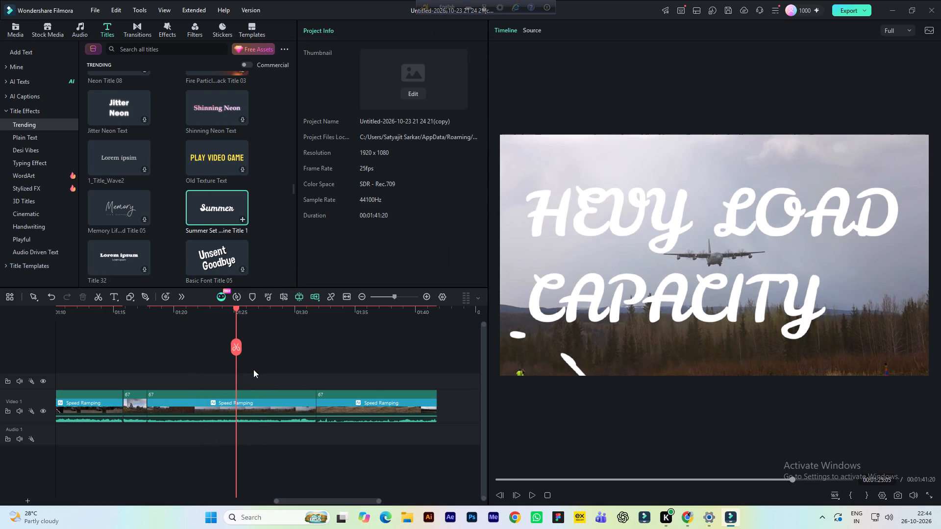
Place the Title 6 headline design above the airborne aircraft clip at about 1:24 and play it back.
scroll(178, 209, up, 3)
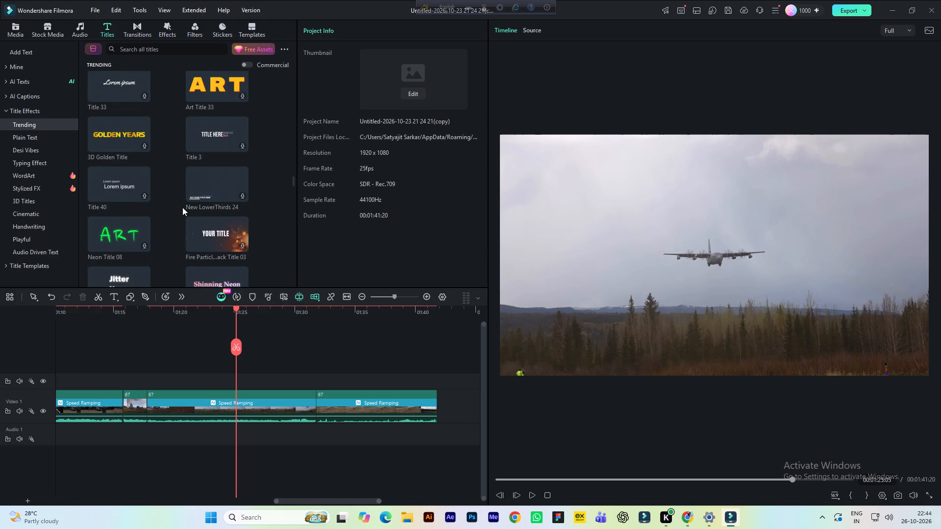
scroll(183, 207, up, 3)
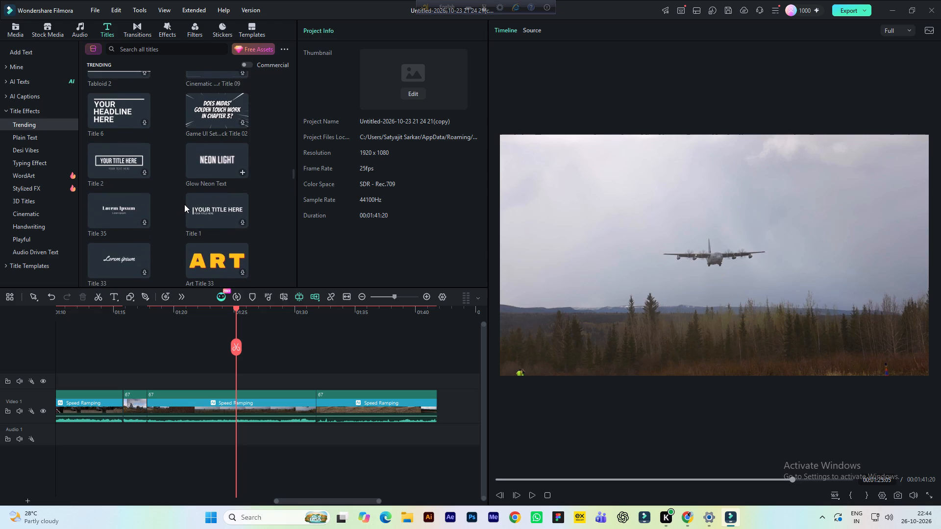
scroll(184, 204, up, 2)
click(110, 230)
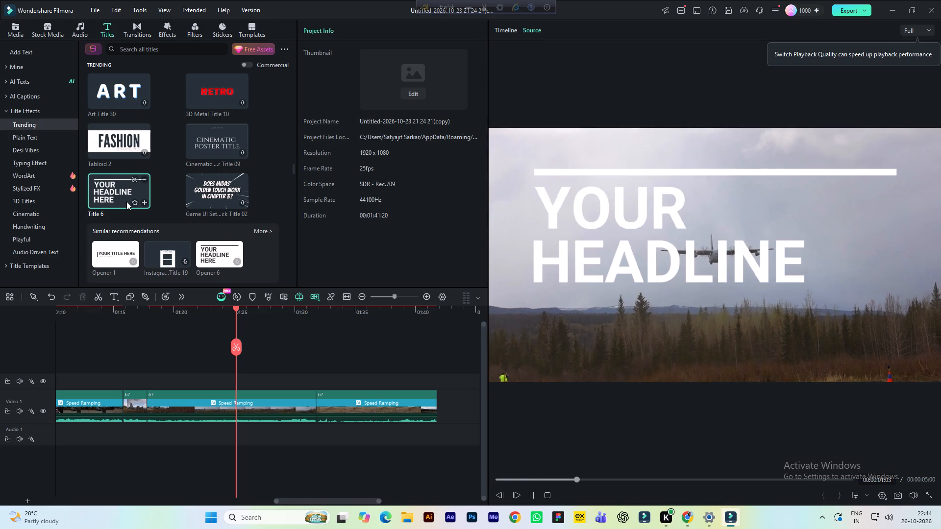
drag(126, 201, 220, 369)
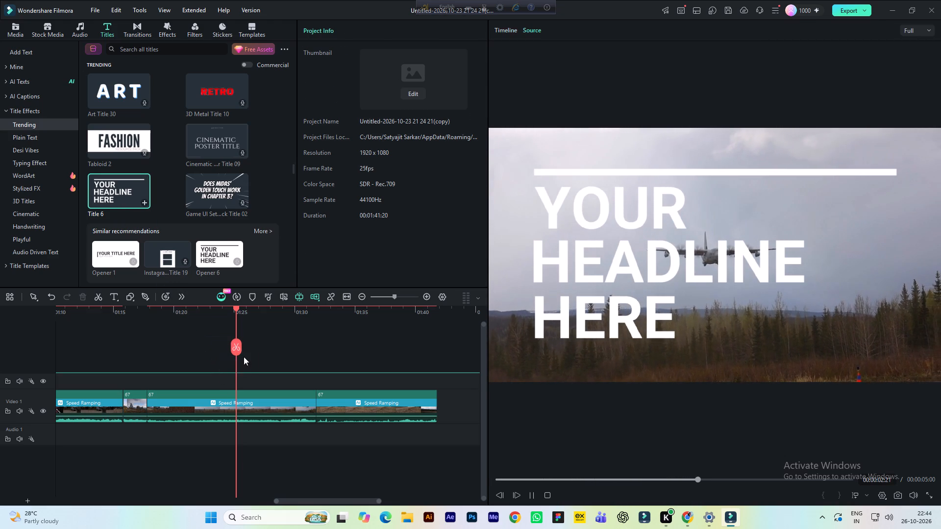
drag(242, 372, 240, 385)
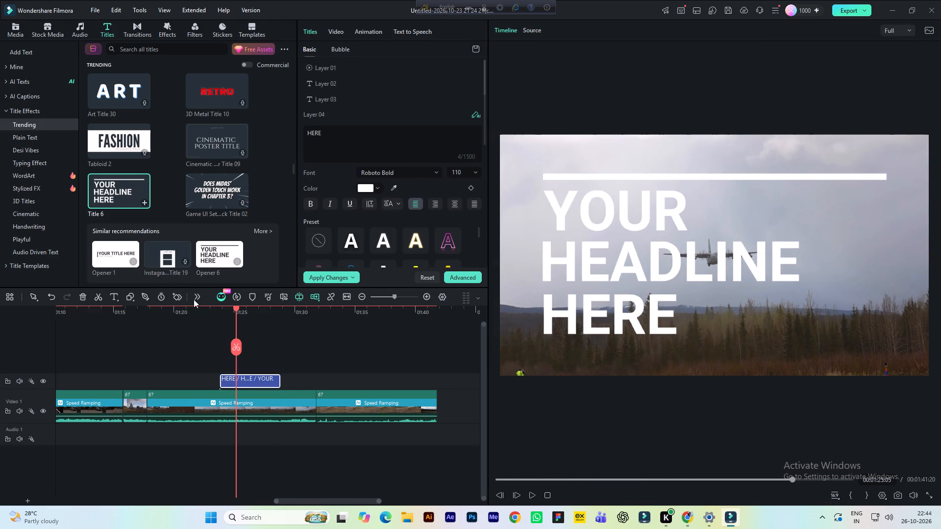
click(196, 315)
key(space)
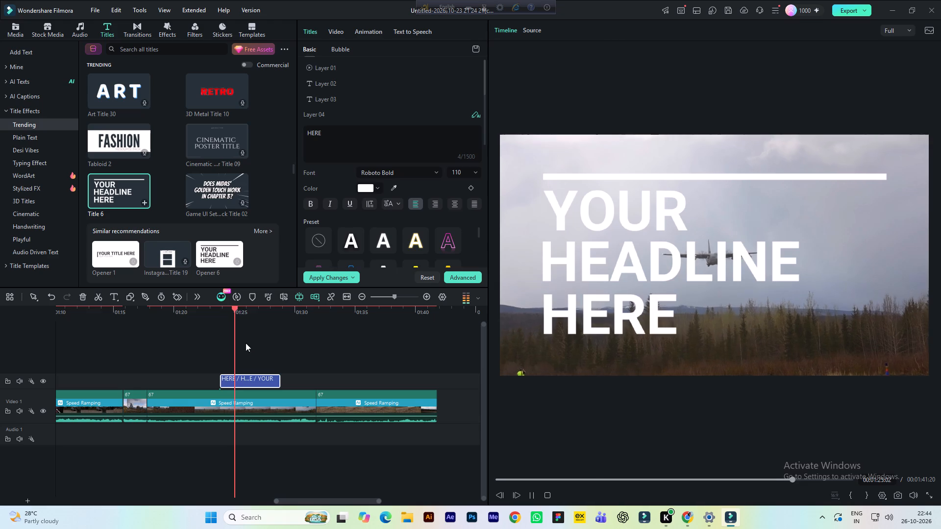
key(space)
Replace the title's first line, YOUR, with HEVY and its second line, HEADLINE, with LOAD.
click(622, 246)
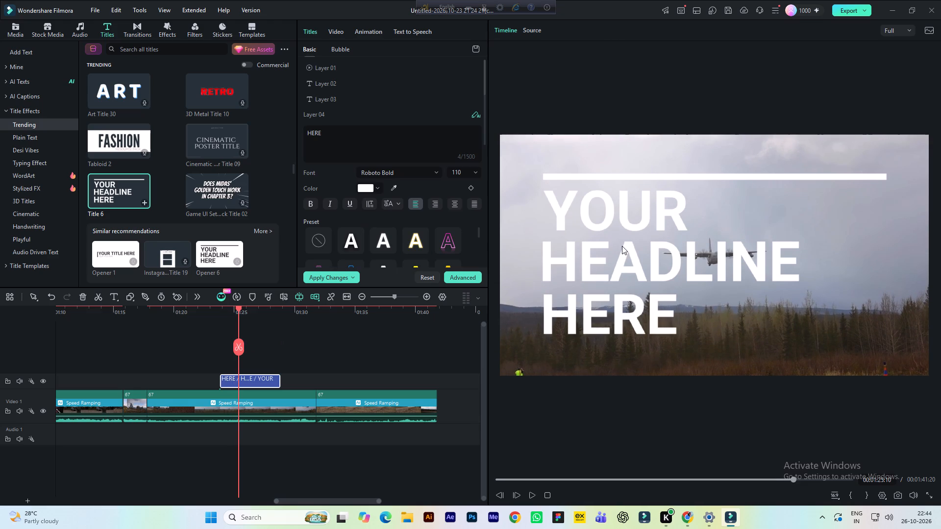
click(619, 218)
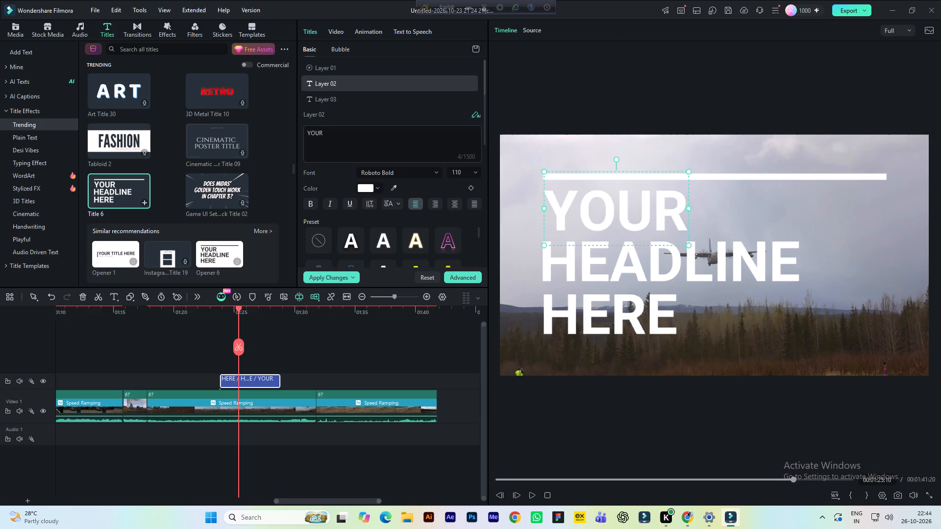
drag(327, 132, 287, 134)
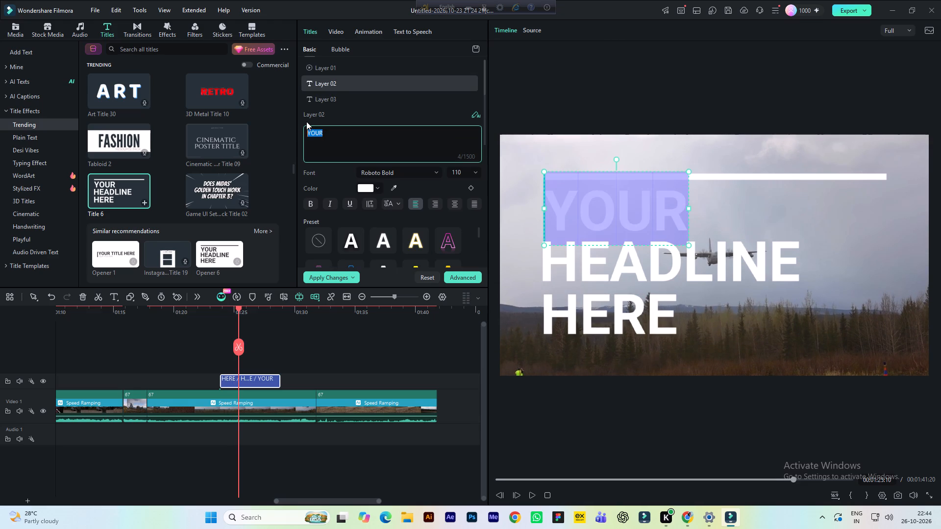
key(h)
text(EVY)
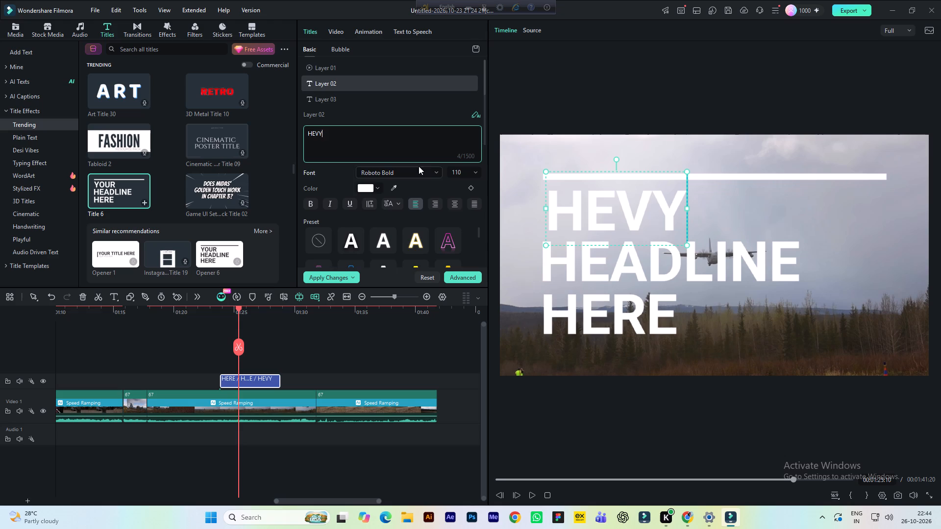
click(582, 260)
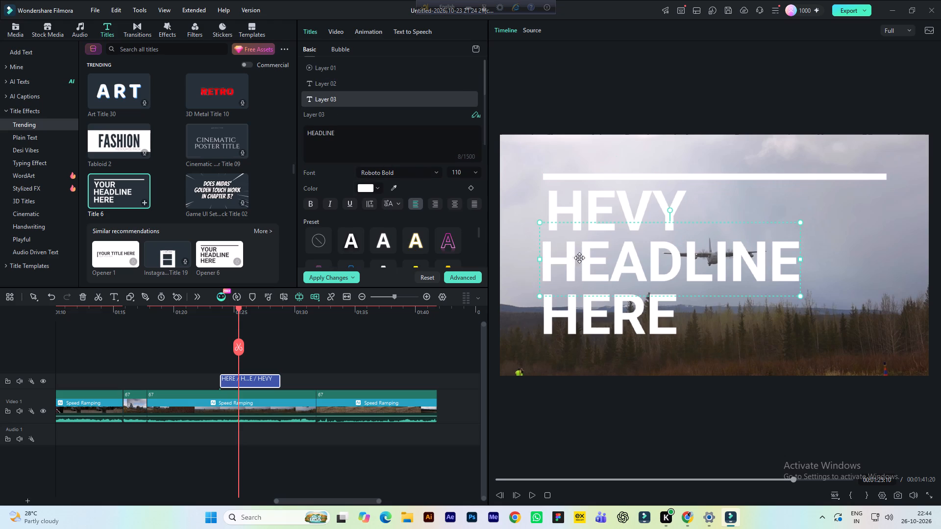
drag(337, 135, 293, 134)
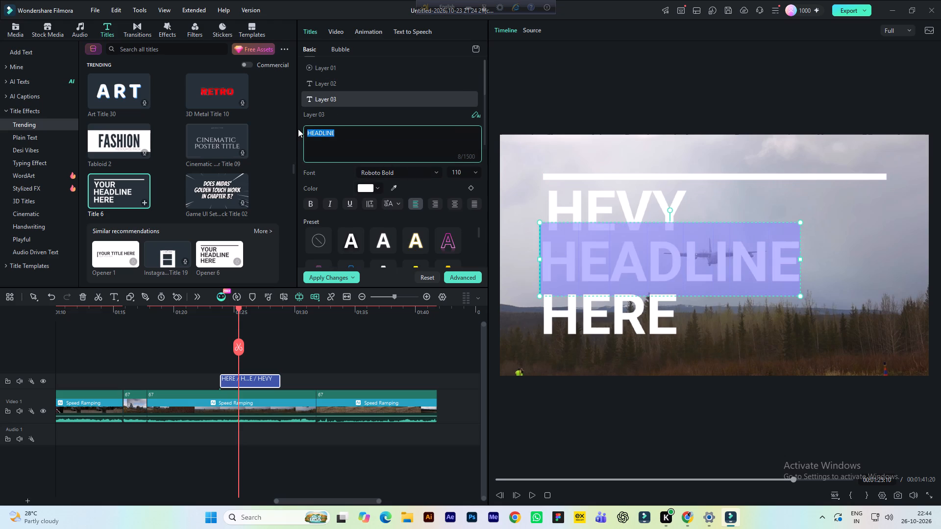
key(l)
key(o)
text(AD)
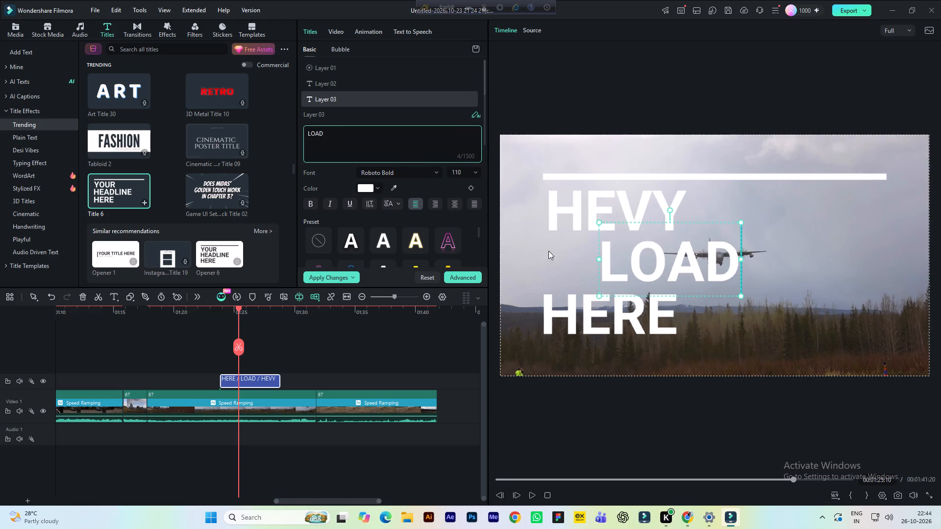
Move the LOAD line so its left edge aligns under the HEVY line.
click(550, 307)
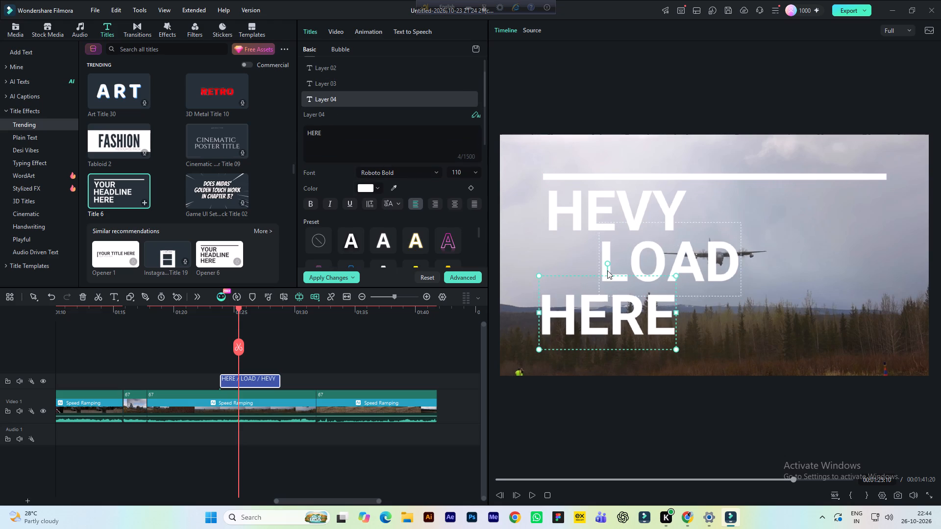
click(607, 264)
click(604, 254)
key(Left)
key(Left)
key(Left)
key(Left)
key(Left)
key(Left)
key(Left)
key(Left)
key(Left)
key(Left)
key(Left)
key(Left)
key(Left)
key(Left)
key(Left)
key(Left)
key(Left)
key(Left)
key(Left)
key(Left)
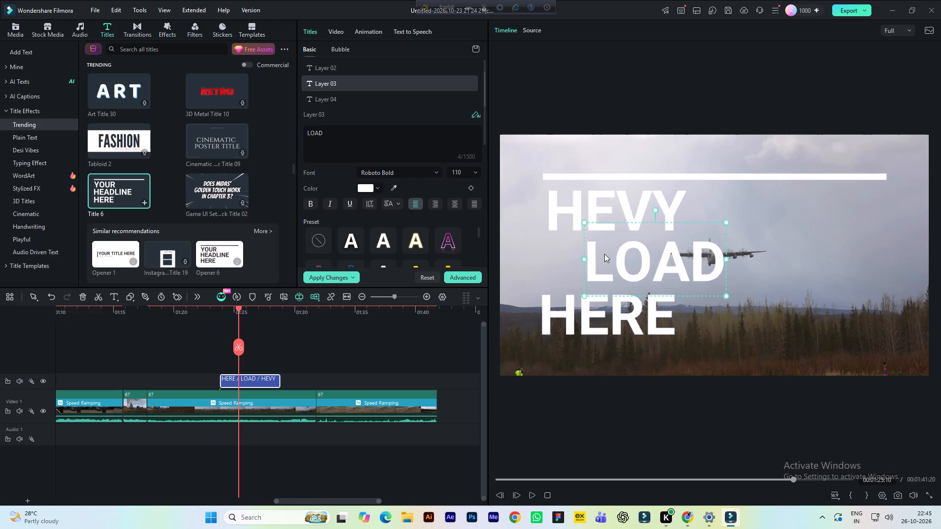
drag(586, 258, 555, 261)
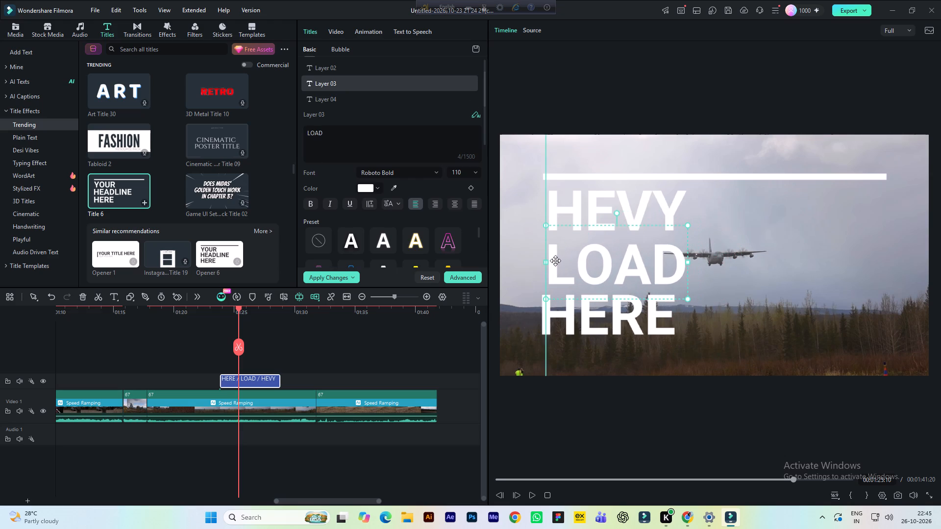
drag(555, 261, 554, 261)
Replace the third line, HERE, with CAPACITY and align its left edge under the HEVY and LOAD lines.
click(567, 316)
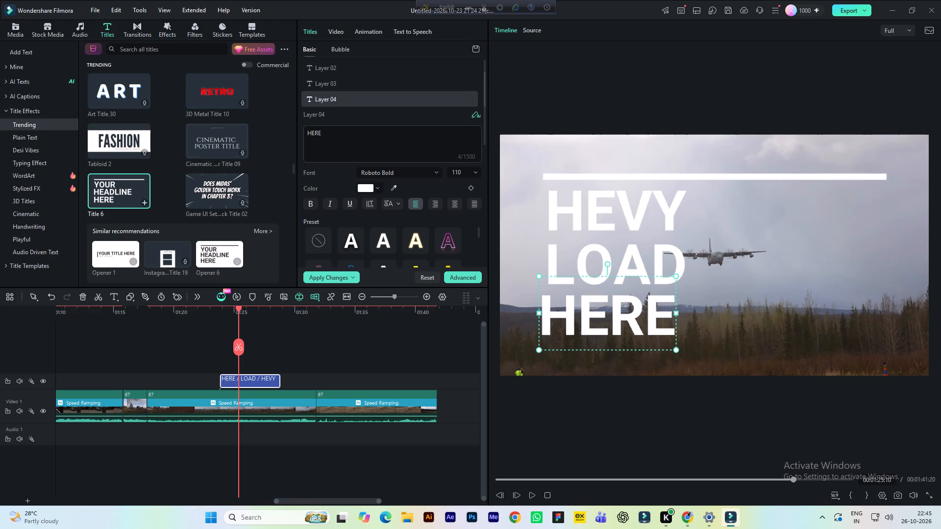
drag(327, 137, 285, 135)
key(c)
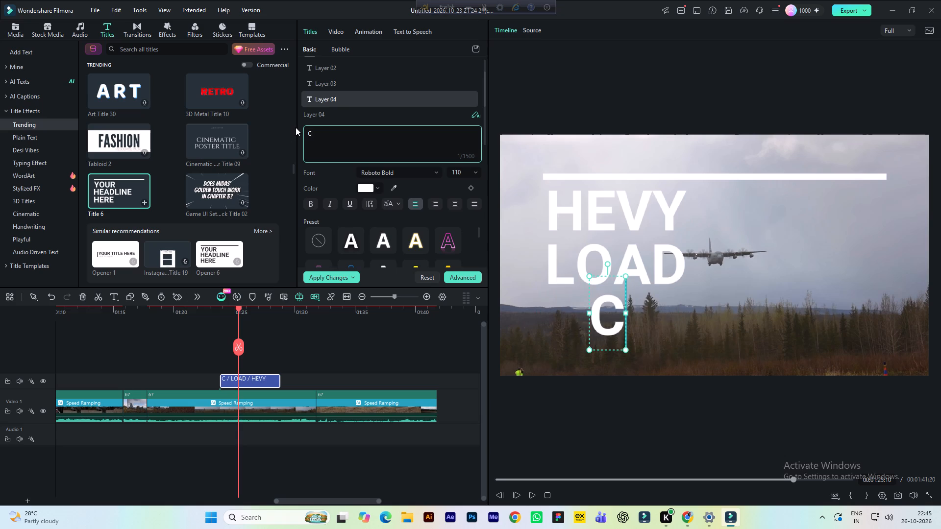
key(a)
key(p)
text(AC)
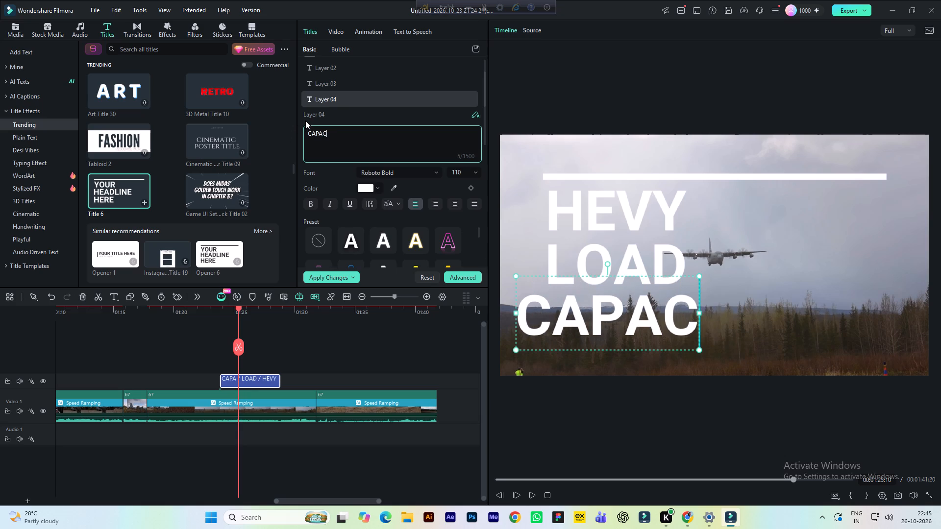
text(ITY)
click(578, 215)
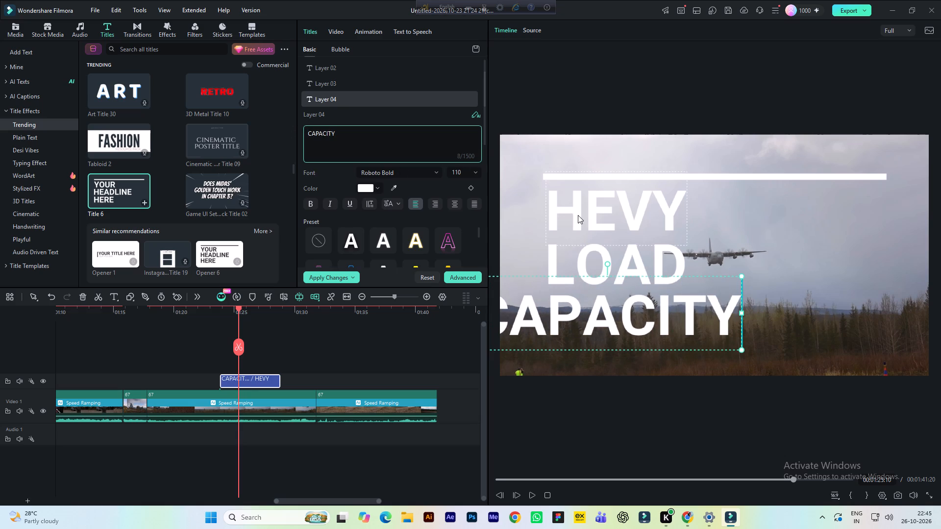
drag(569, 308, 628, 307)
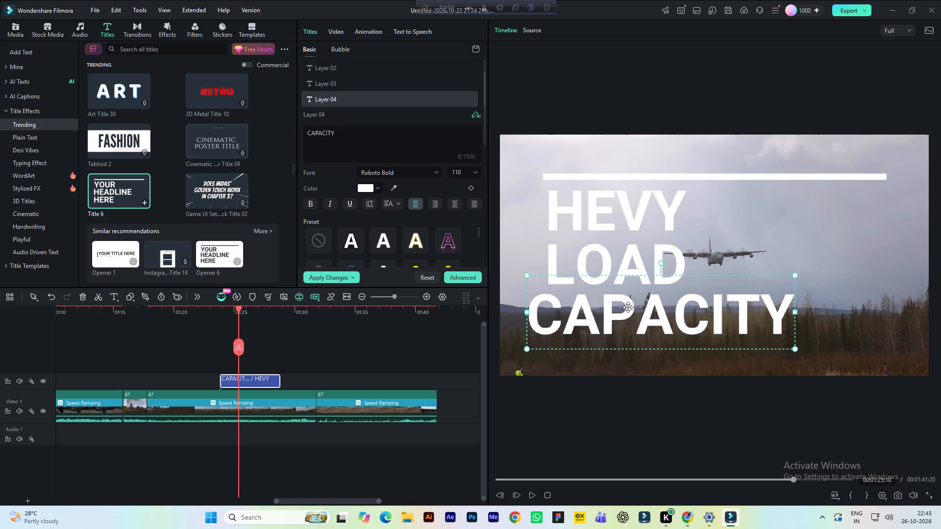
drag(628, 307, 640, 307)
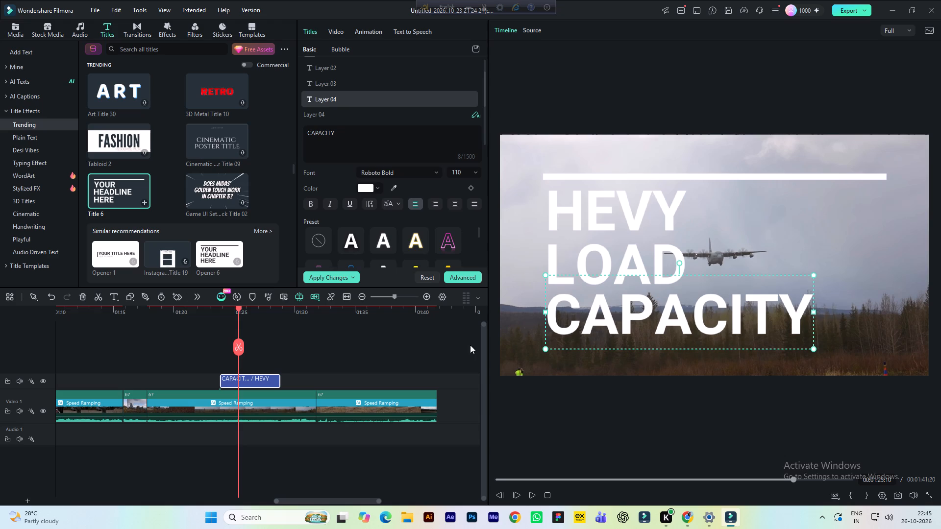
Play back the HEVY LOAD CAPACITY title and continue into the final aircraft clip.
click(205, 310)
key(space)
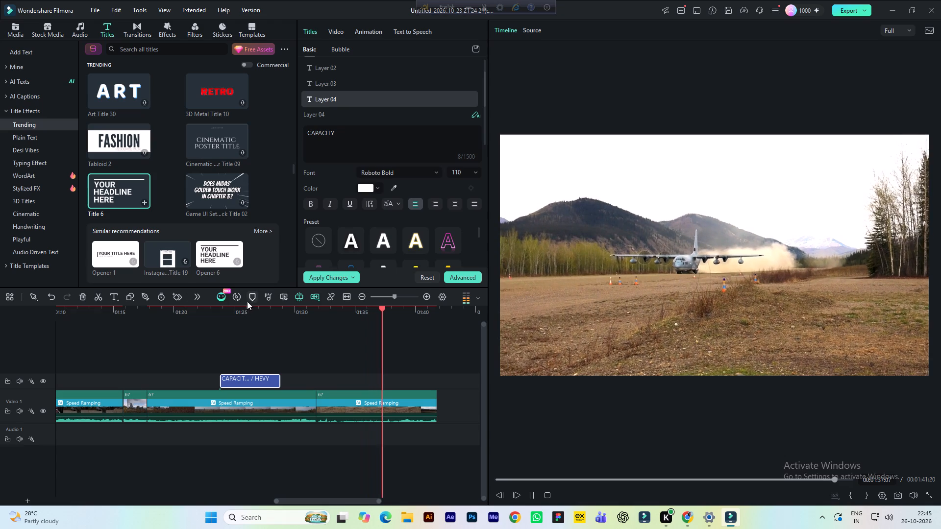
key(space)
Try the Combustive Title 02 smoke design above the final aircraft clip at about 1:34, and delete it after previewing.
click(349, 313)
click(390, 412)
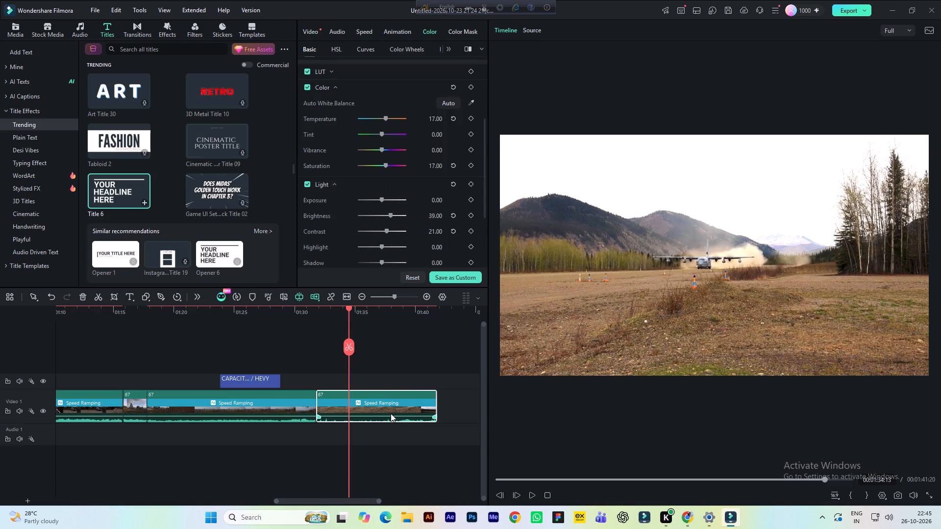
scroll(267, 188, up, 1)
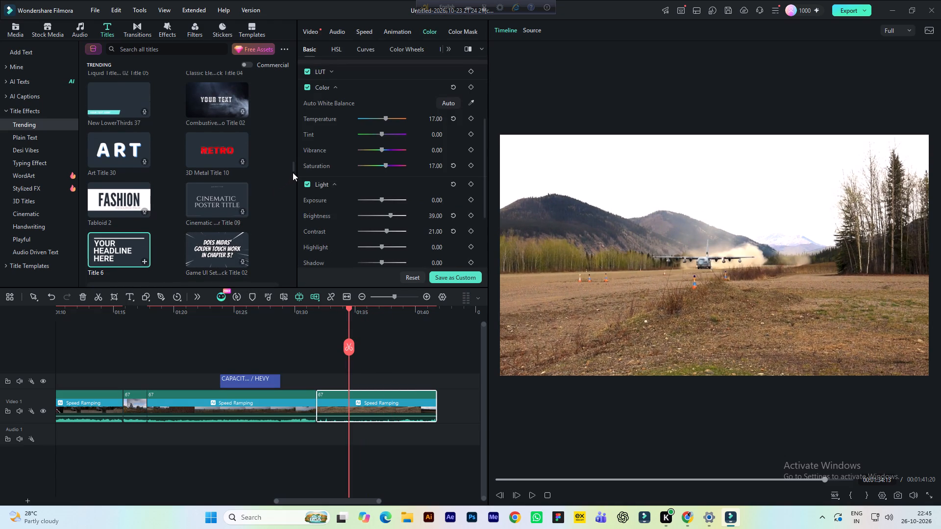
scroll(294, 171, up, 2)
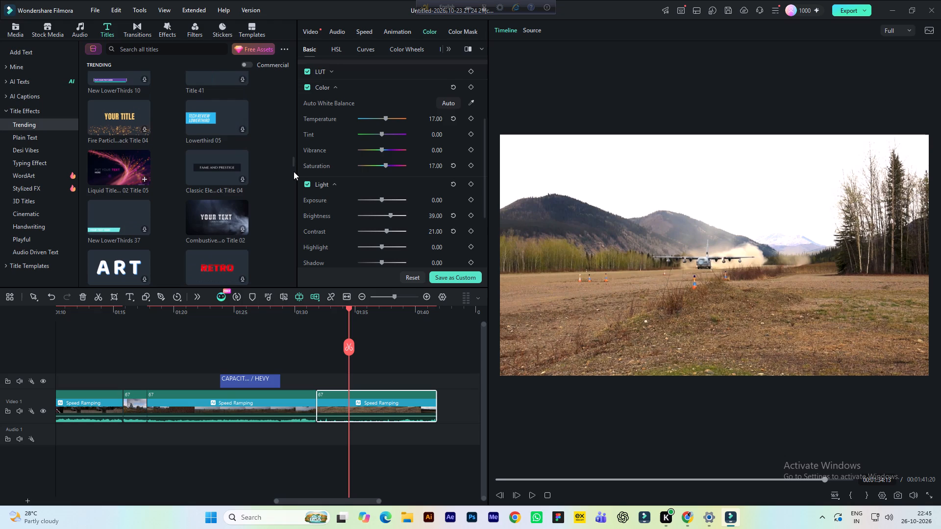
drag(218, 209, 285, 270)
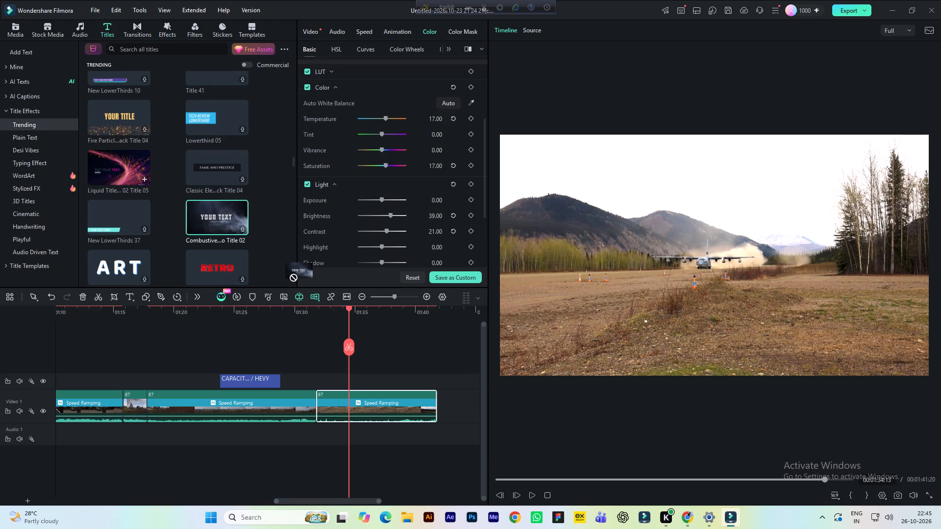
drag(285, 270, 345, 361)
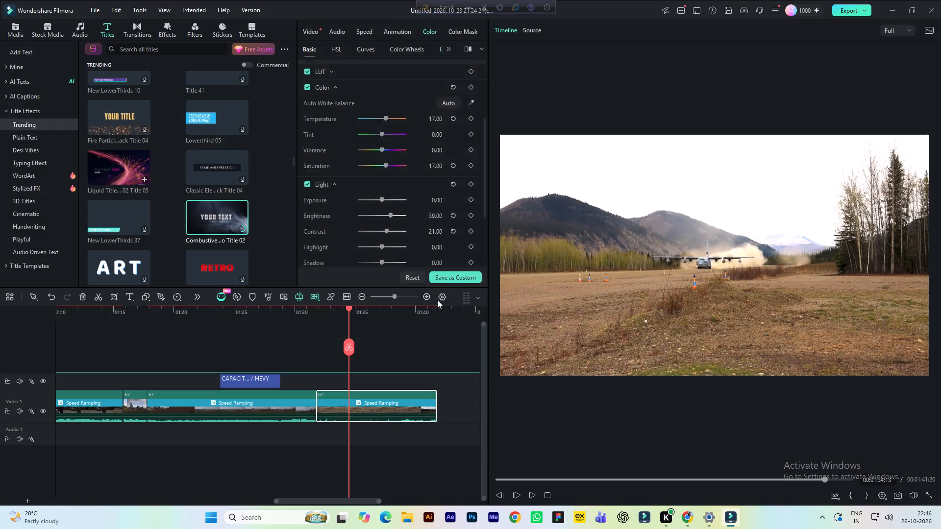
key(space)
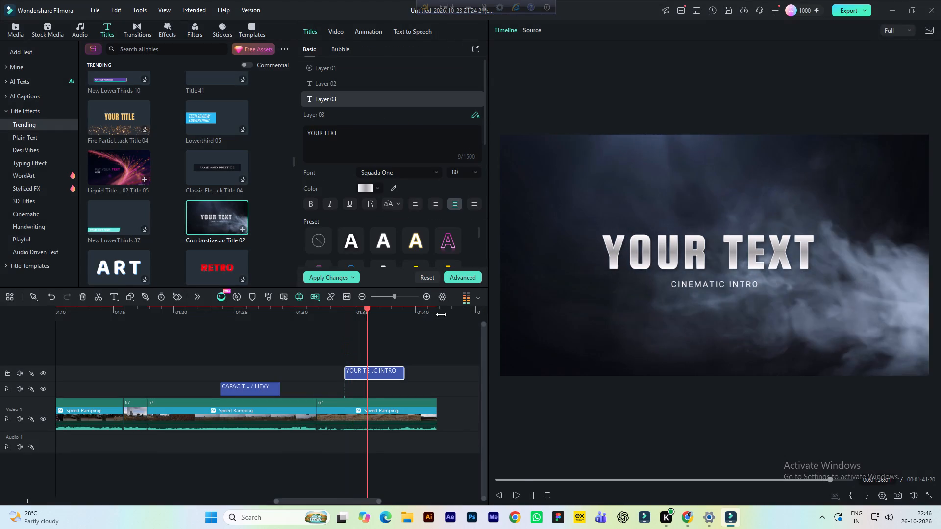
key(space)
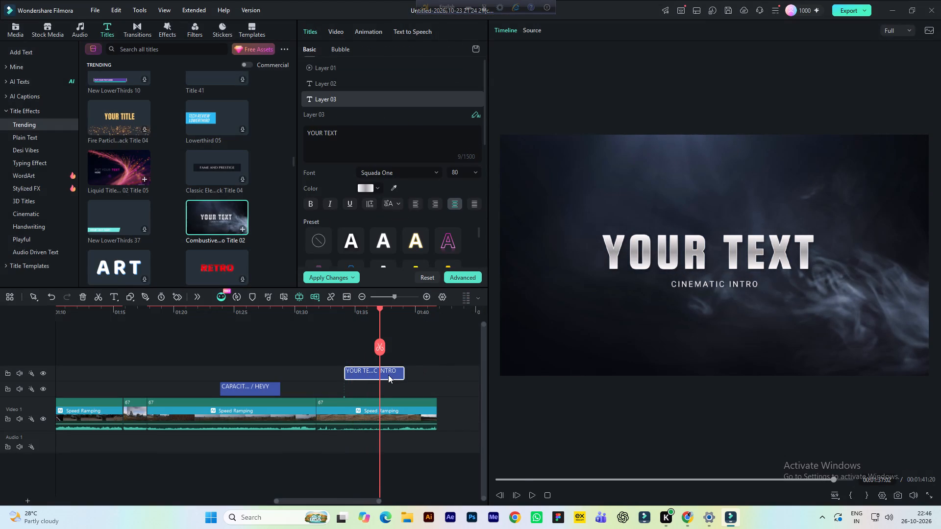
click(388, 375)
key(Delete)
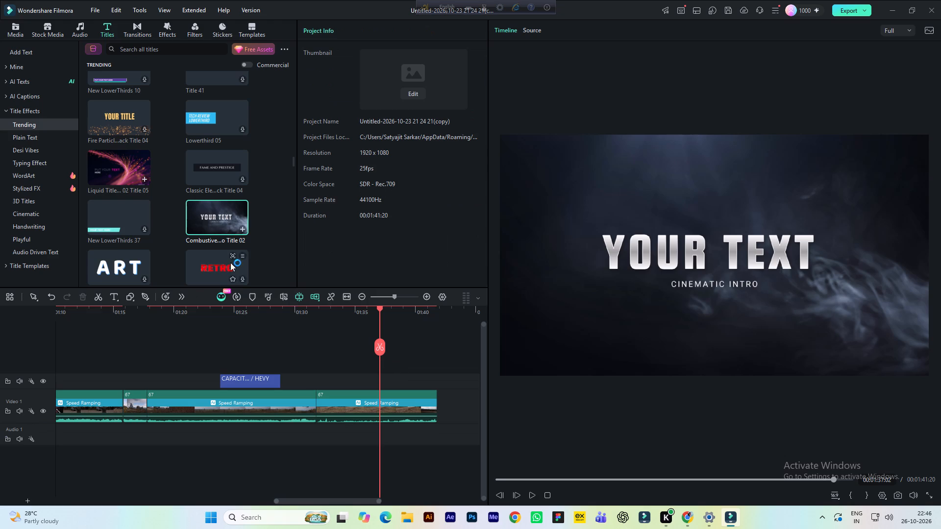
Place the Big Title Pack Title 01 design above the final aircraft clip at about 1:34 and play it back.
scroll(199, 191, up, 3)
scroll(207, 141, up, 1)
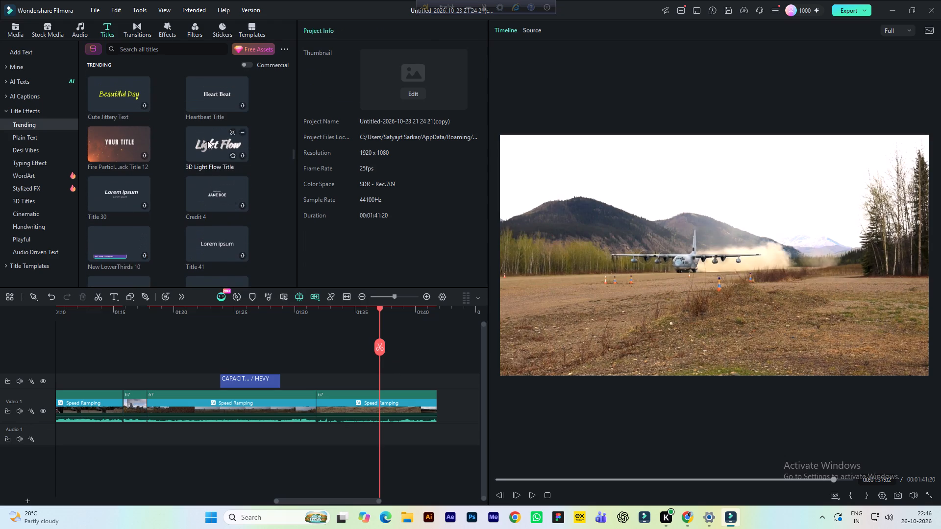
scroll(207, 141, up, 3)
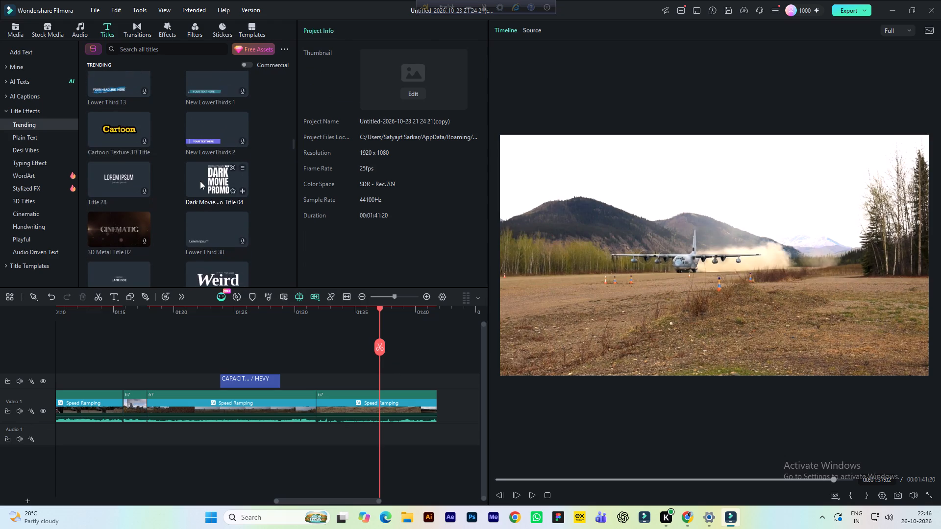
scroll(200, 181, up, 3)
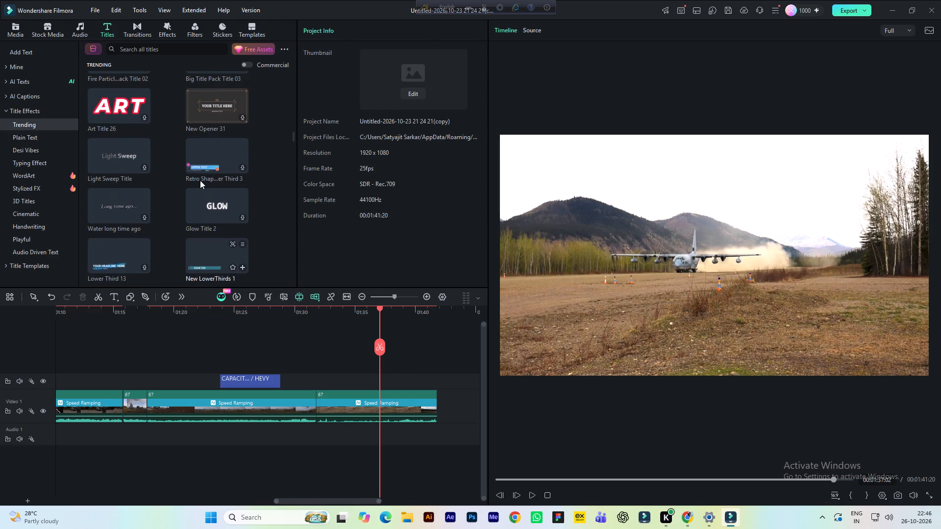
scroll(207, 211, up, 4)
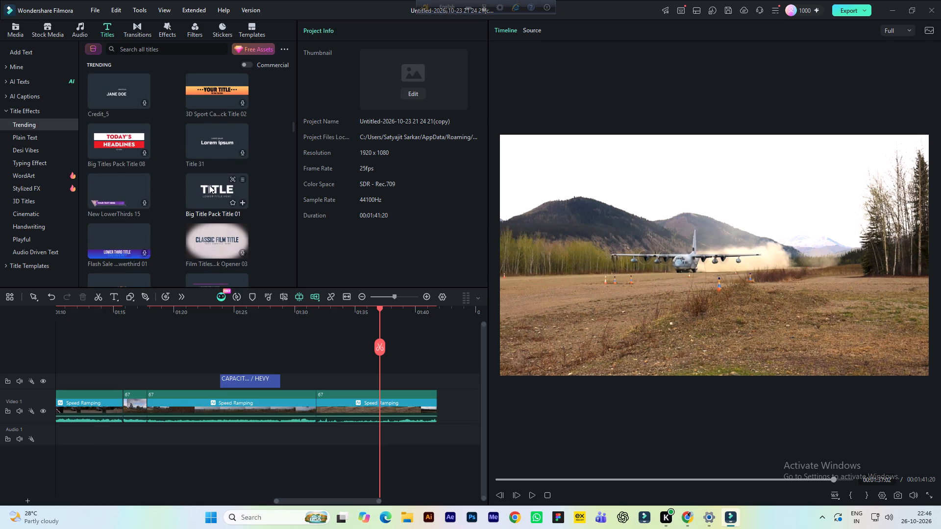
click(209, 185)
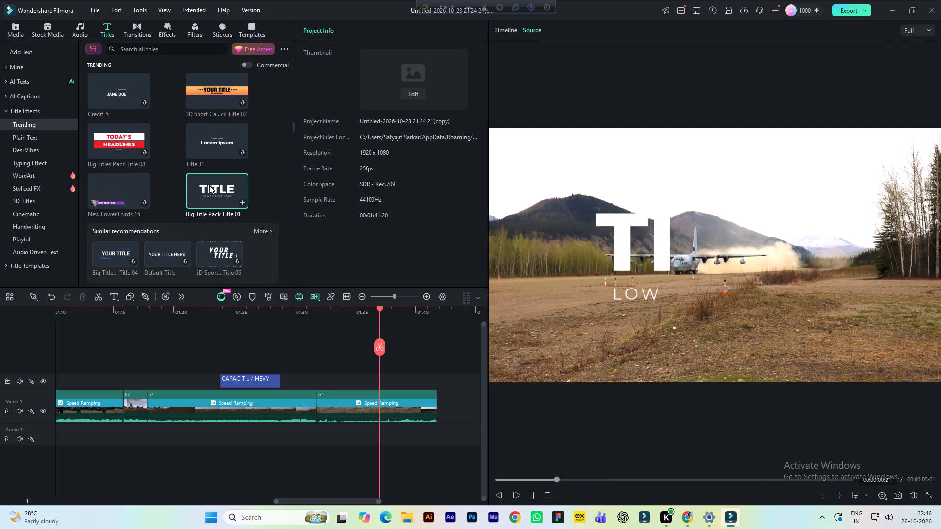
drag(209, 192, 345, 377)
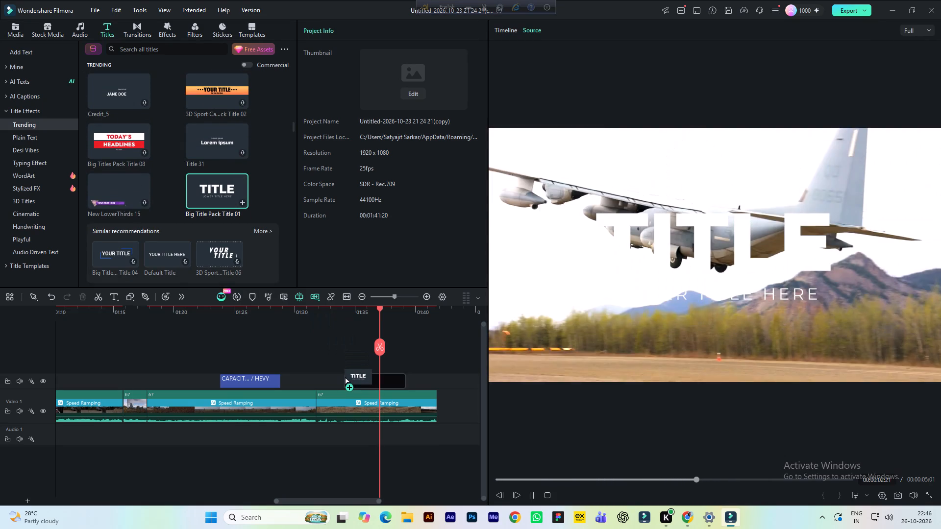
drag(345, 377, 346, 377)
click(328, 312)
key(space)
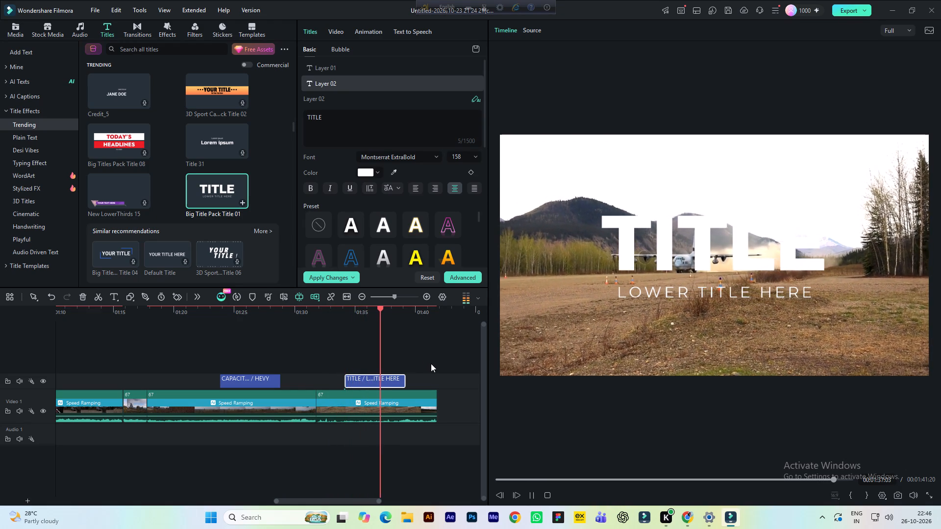
key(space)
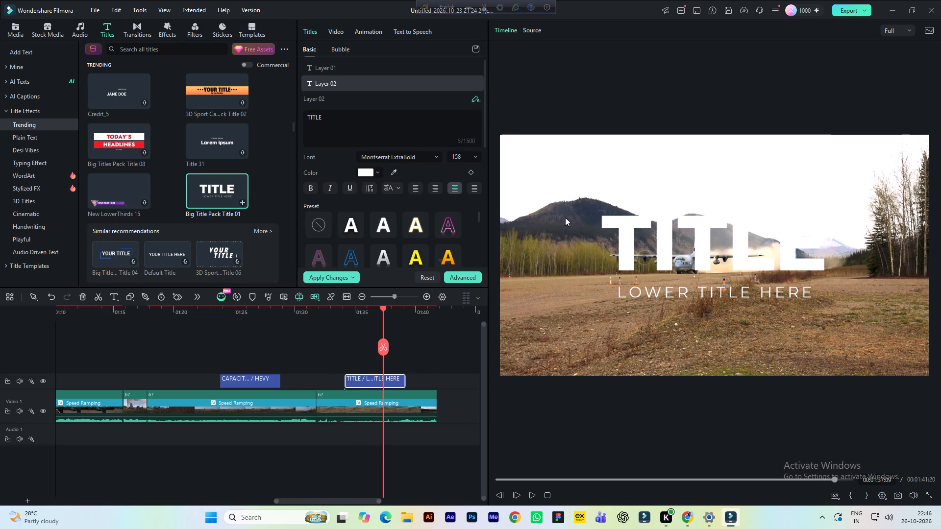
Replace the main TITLE text with TAKE OFF.
click(615, 240)
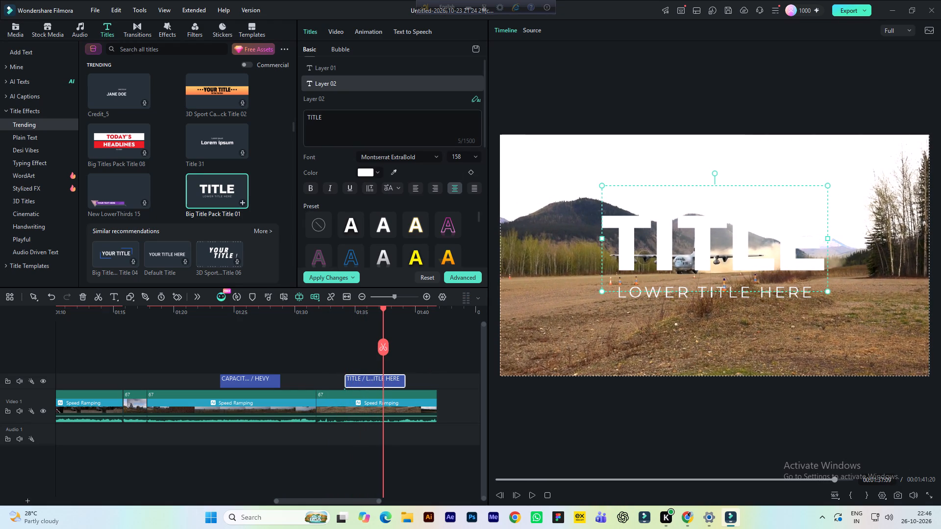
drag(327, 117, 303, 117)
key(t)
text(AKE)
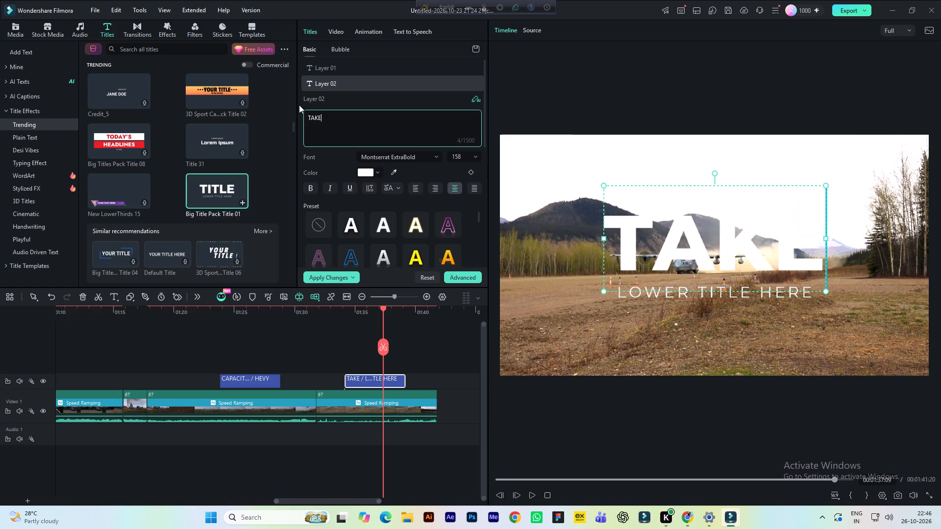
key(space)
text(O)
text(FF)
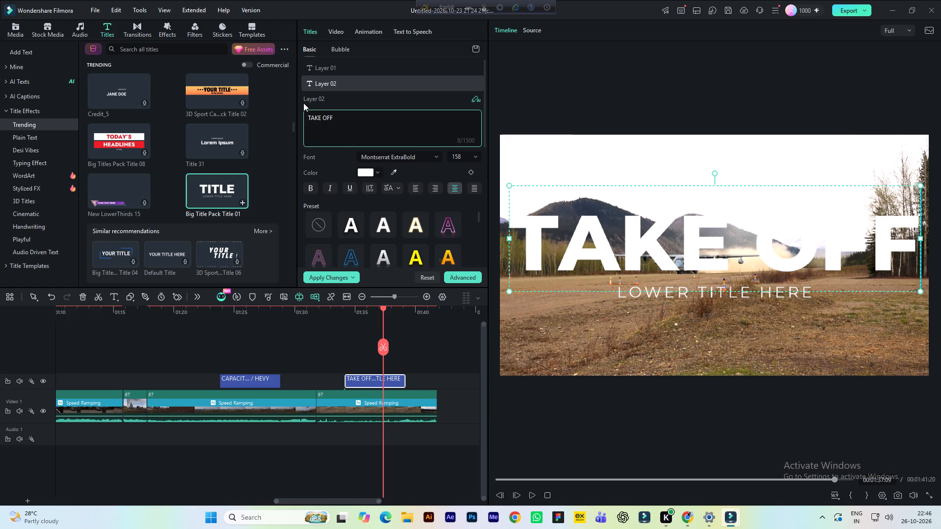
Set the TAKE OFF text color to bright yellow, #FDFD0A.
click(378, 171)
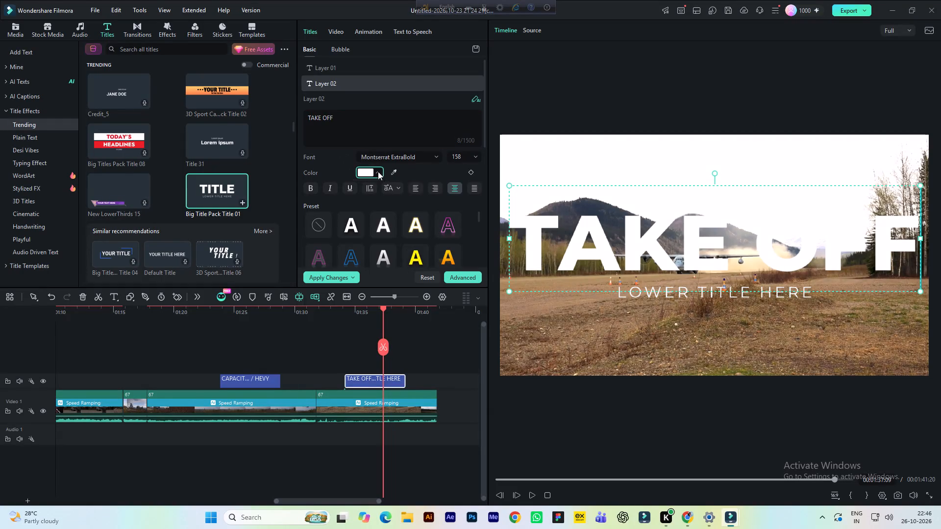
click(374, 391)
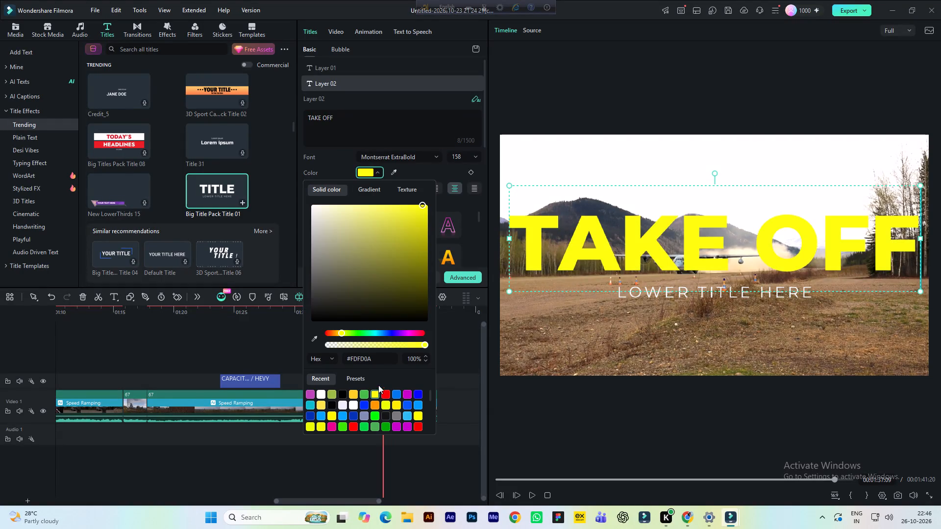
click(517, 341)
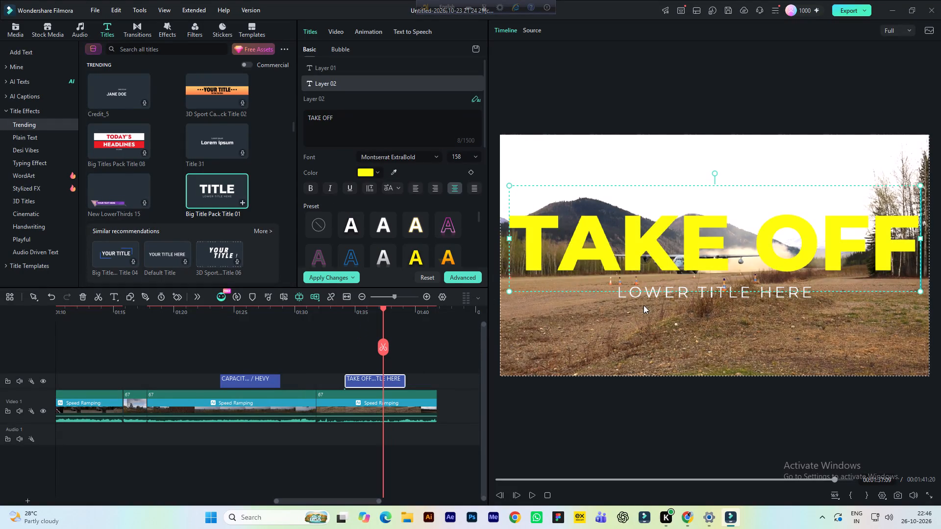
Replace the LOWER TITLE HERE subtitle with SHORT RUNWAY.
click(647, 300)
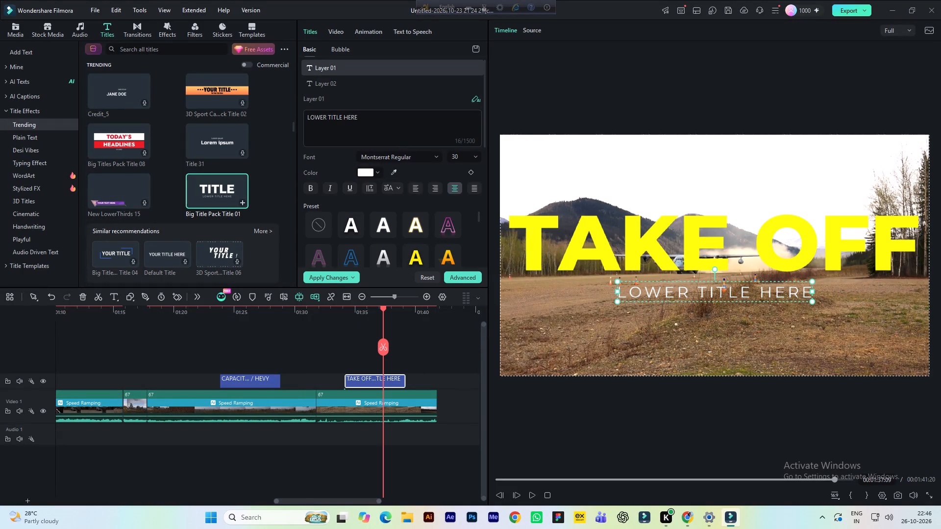
drag(363, 119, 283, 119)
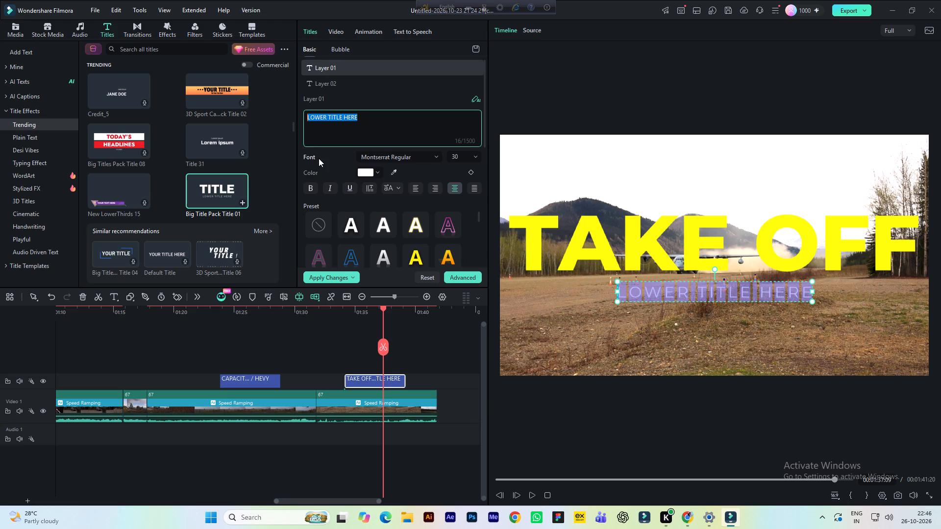
text(SH)
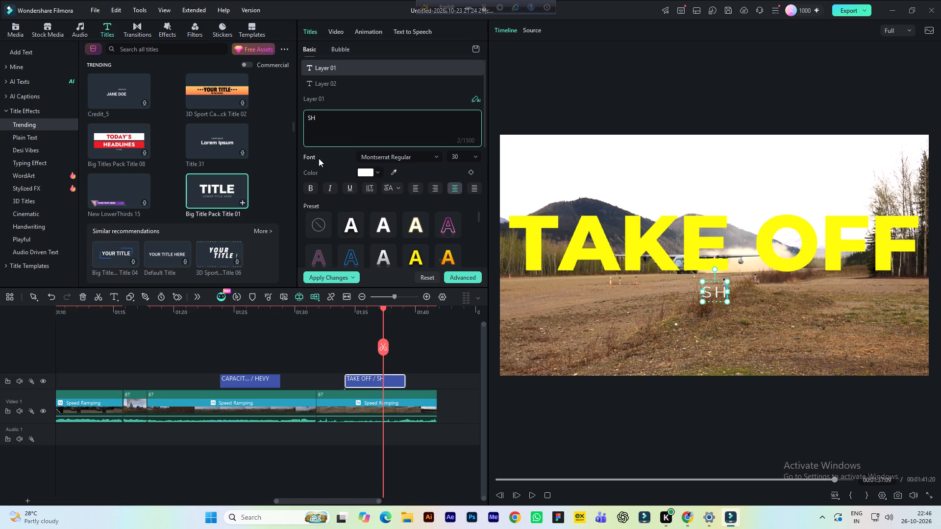
text(ORT)
key(space)
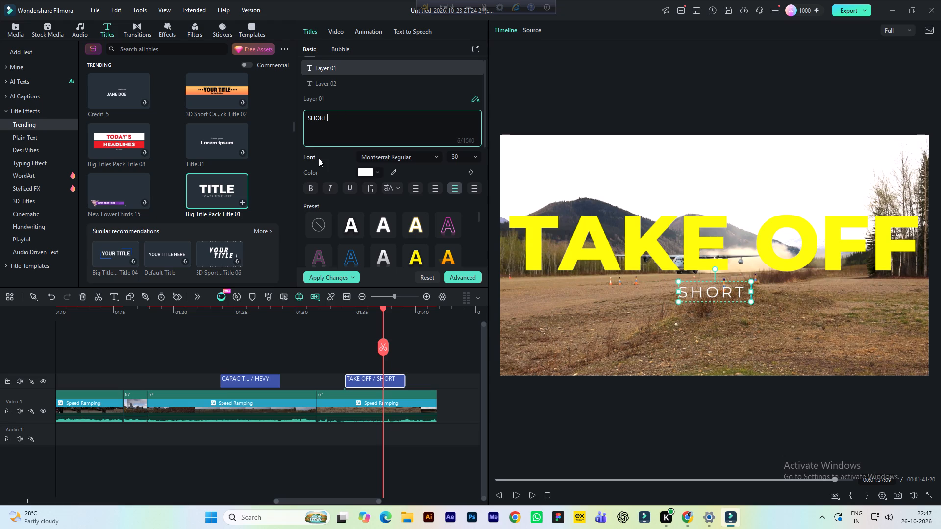
text(RUN)
text(WAY)
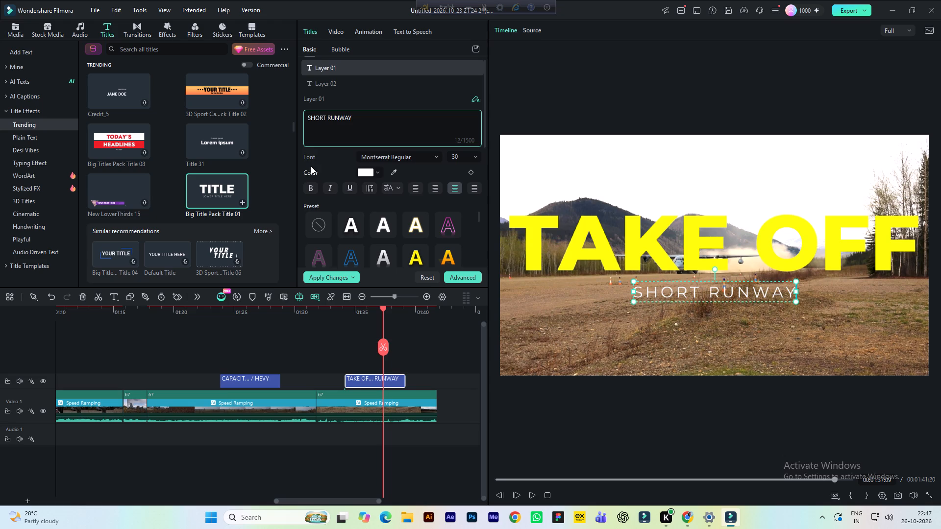
Try yellow and gold text presets on SHORT RUNWAY, settling on a white preset with a blue outline.
click(413, 259)
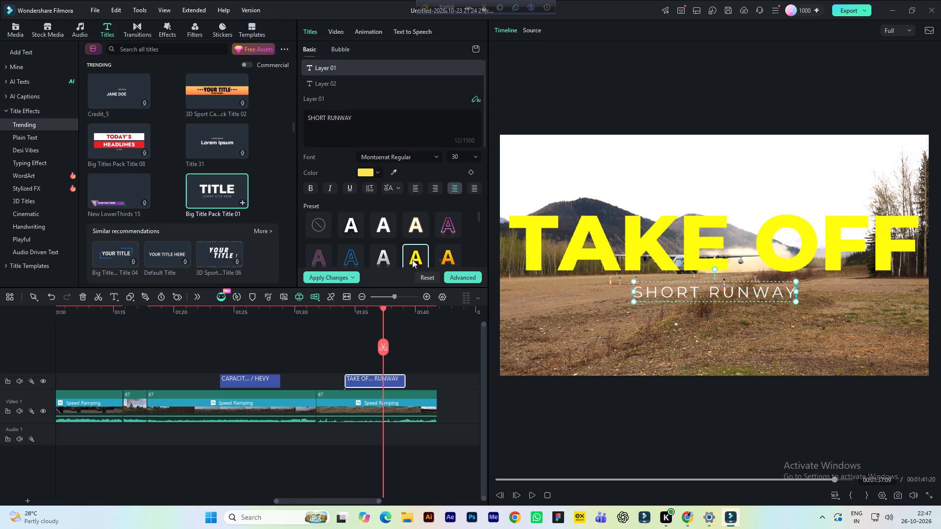
scroll(424, 245, down, 2)
click(350, 260)
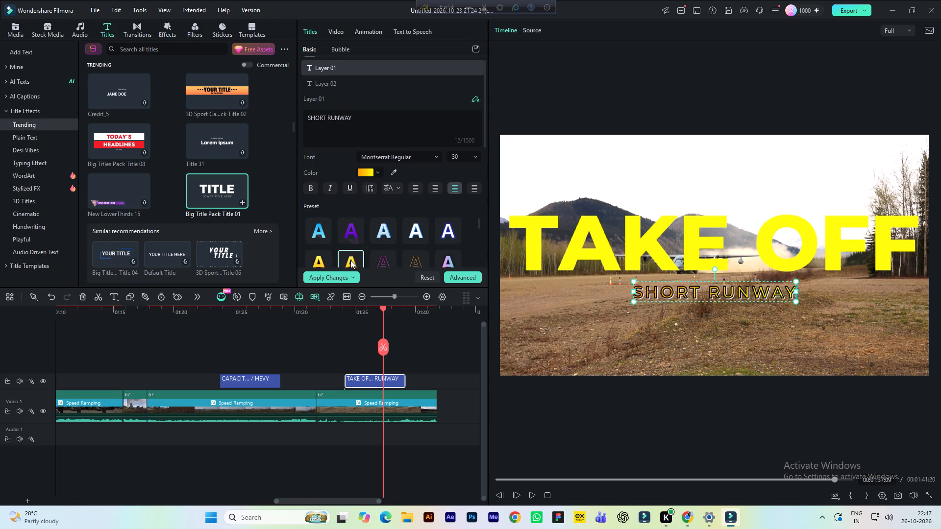
scroll(362, 254, down, 3)
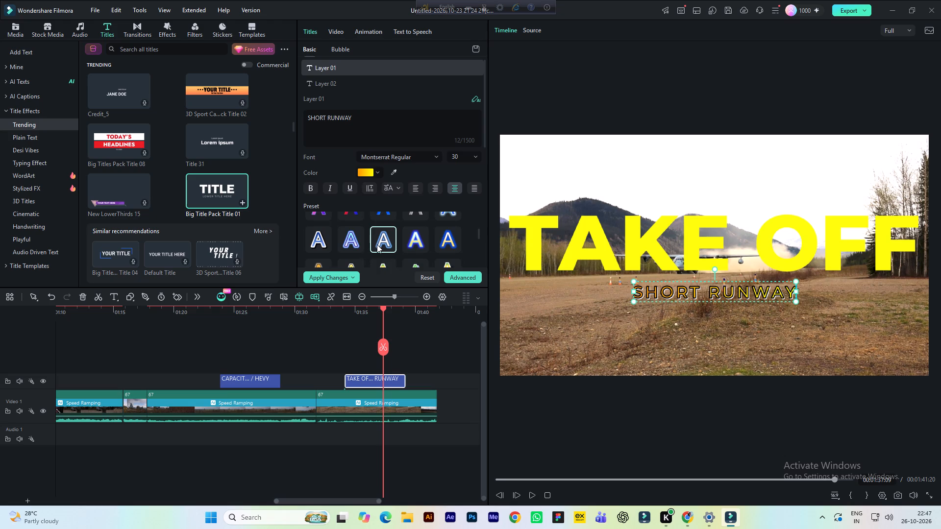
click(382, 242)
Play back the final aircraft clip from its start at about 1:31 through the TAKE OFF title.
click(315, 317)
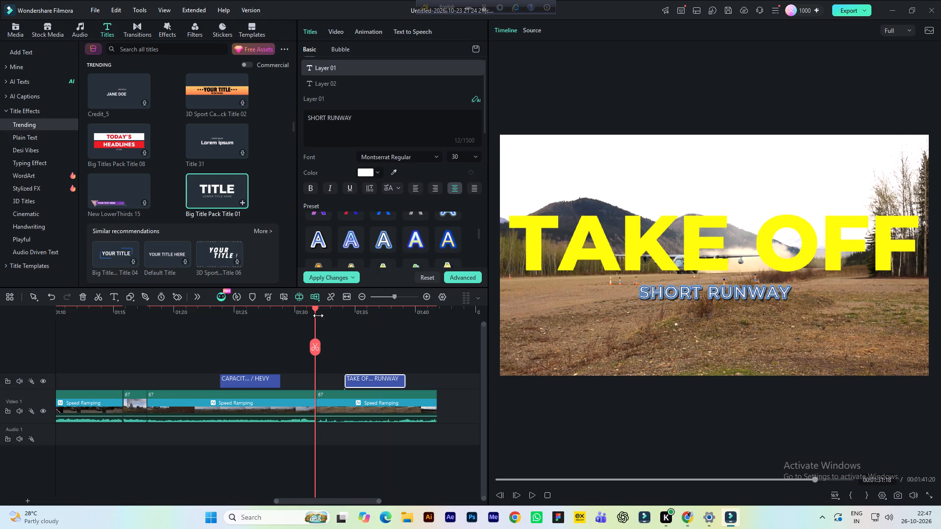
key(space)
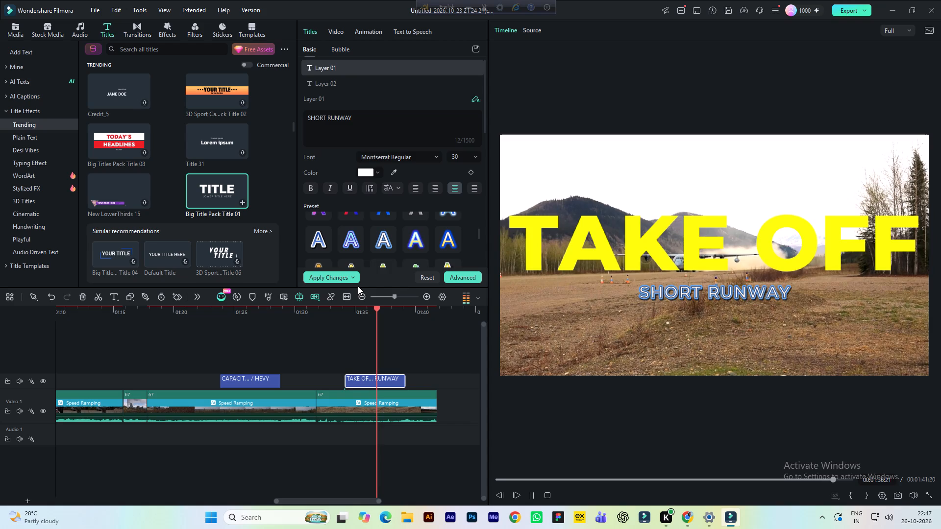
key(space)
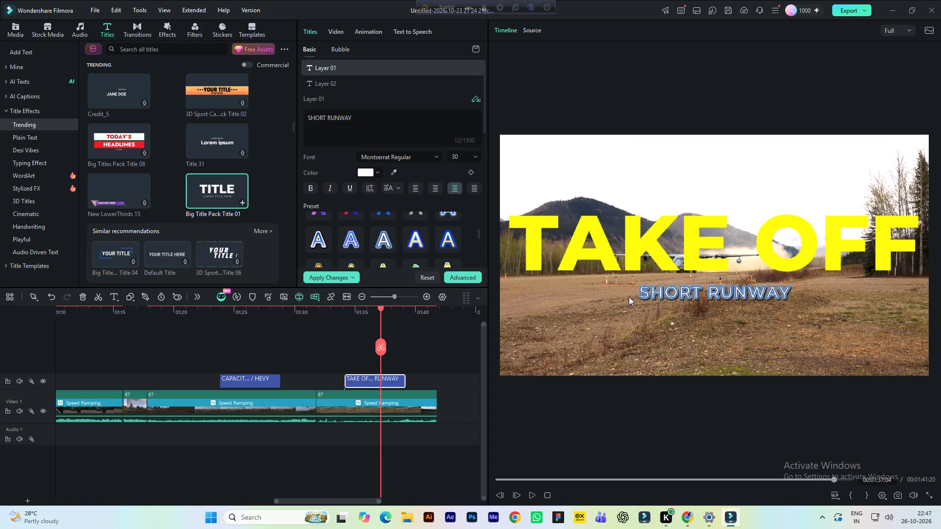
Make the yellow TAKE OFF text semi-transparent by lowering its color opacity to 58%.
click(625, 264)
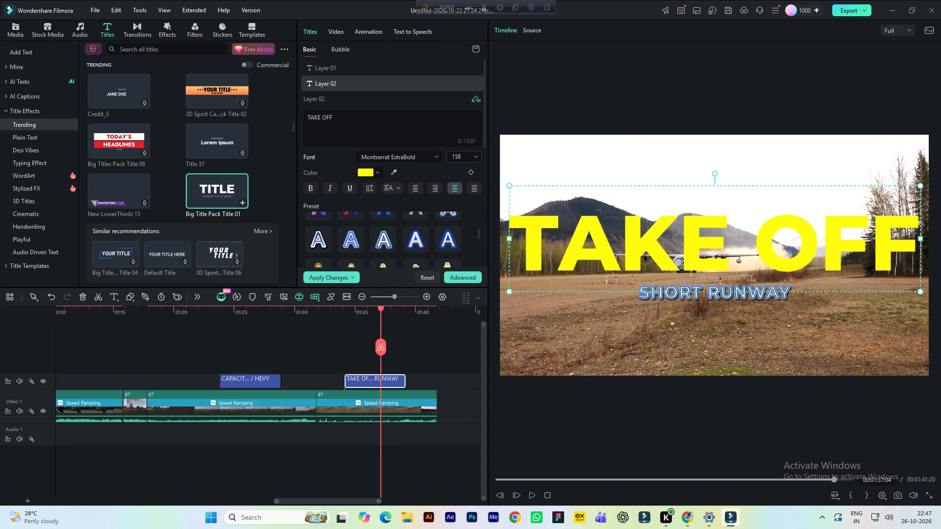
scroll(380, 123, down, 1)
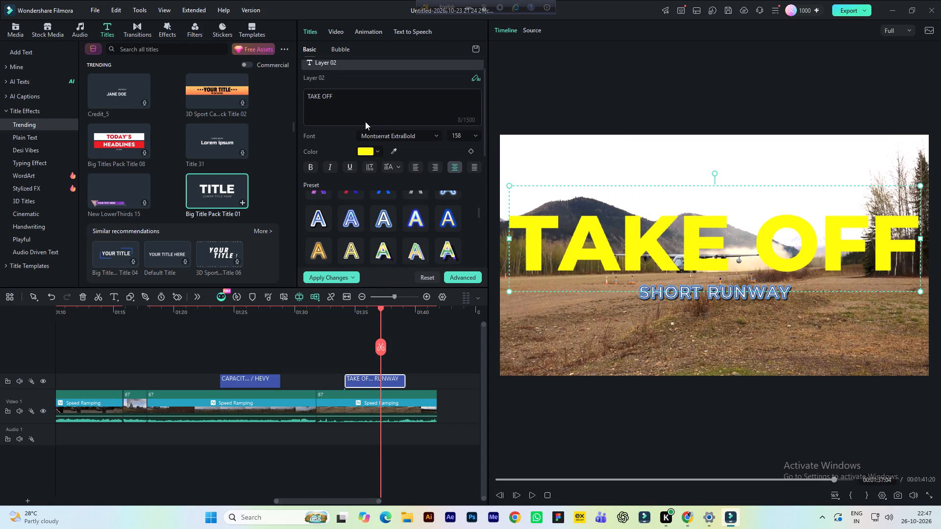
drag(486, 151, 484, 202)
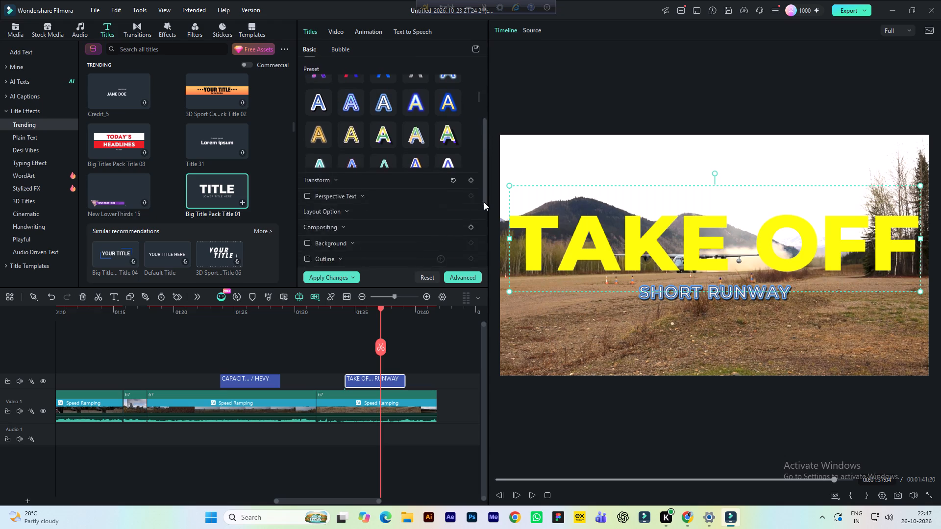
drag(484, 202, 480, 241)
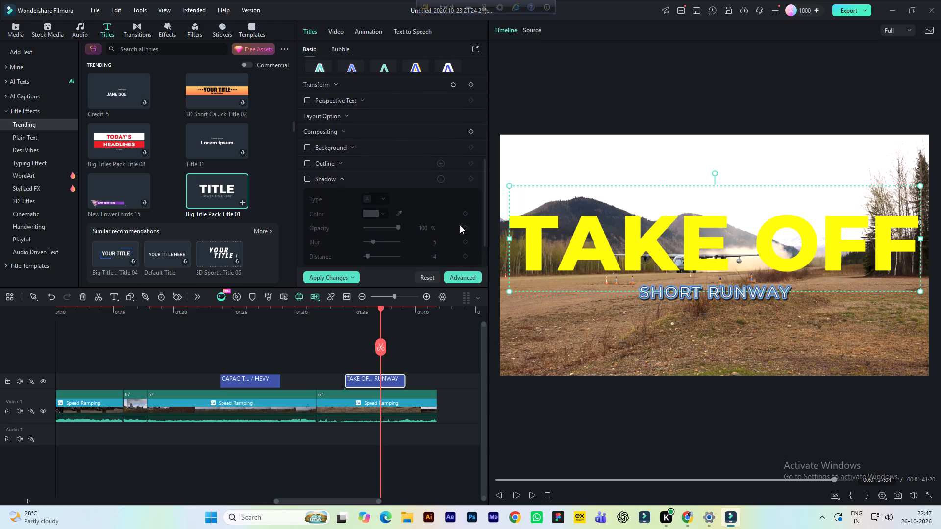
click(484, 172)
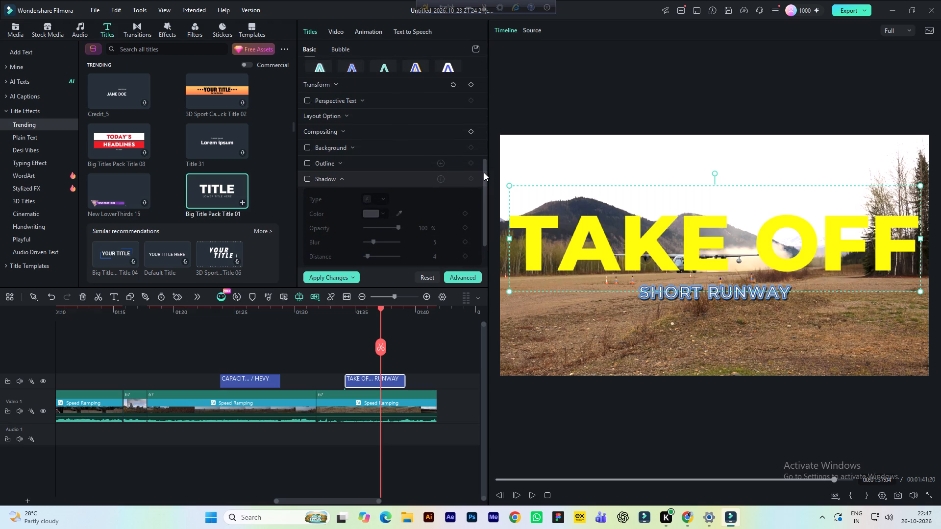
scroll(367, 152, down, 2)
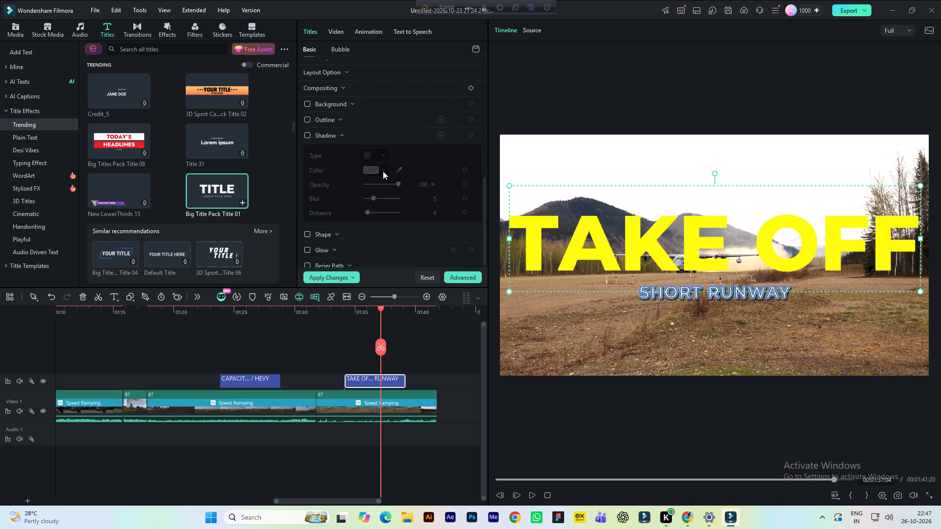
scroll(383, 171, up, 9)
click(338, 32)
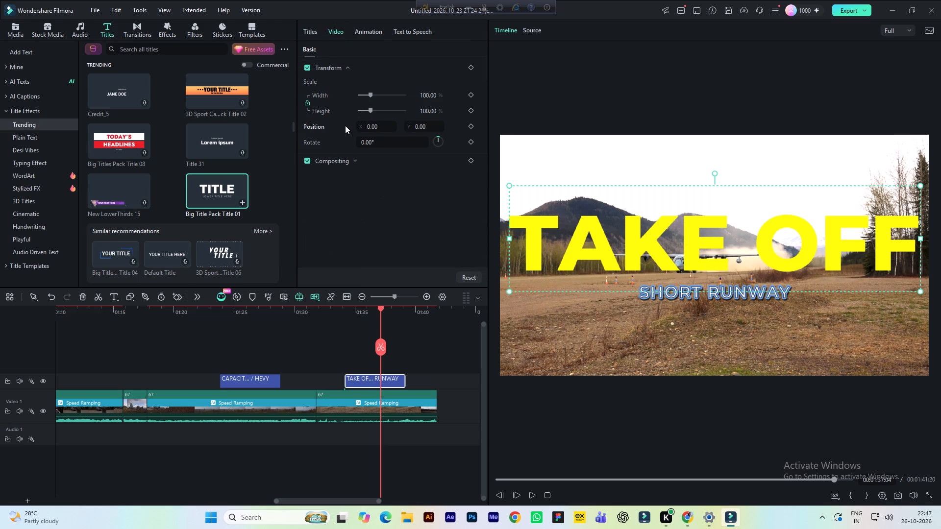
click(312, 34)
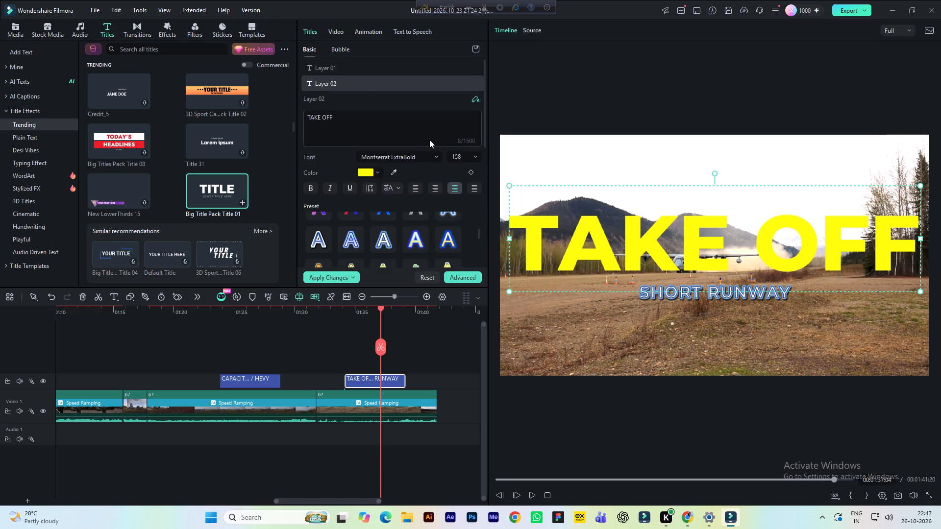
click(379, 172)
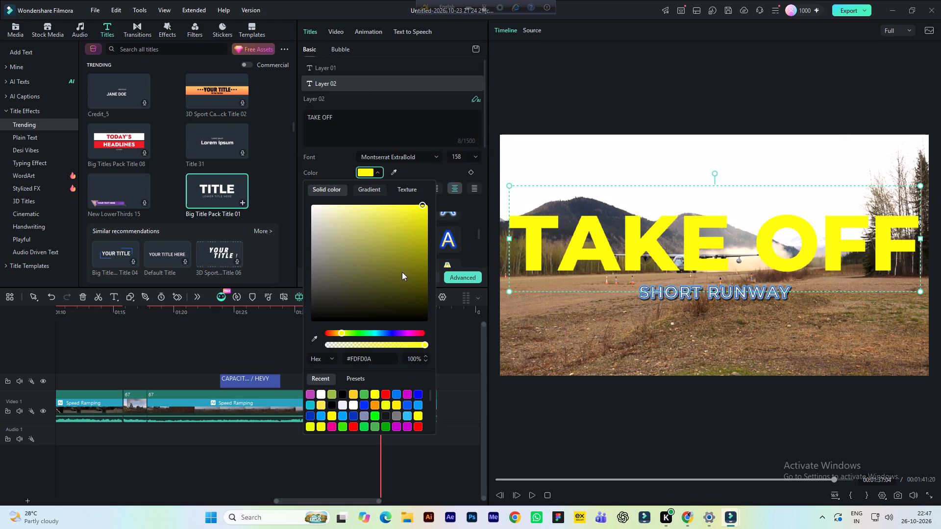
drag(425, 345, 380, 343)
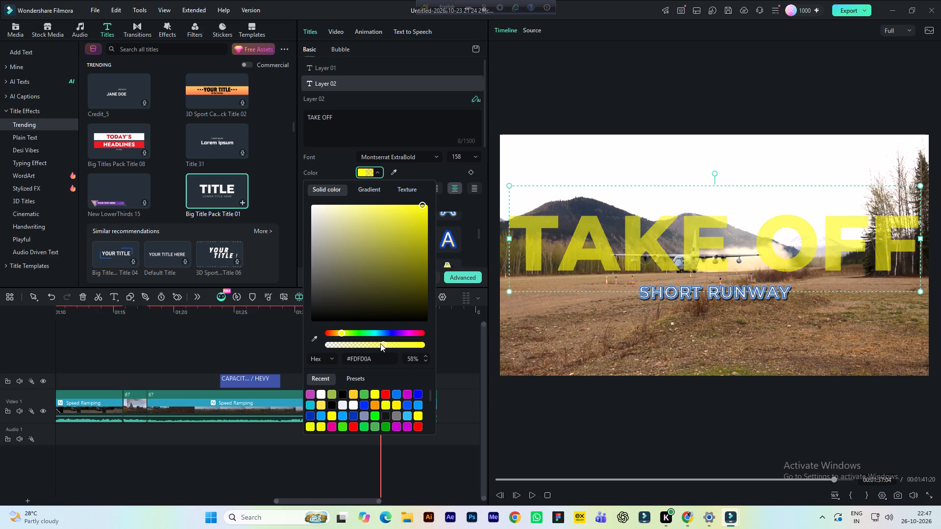
Lower the TAKE OFF text's color opacity further to about 51%.
drag(380, 343, 373, 344)
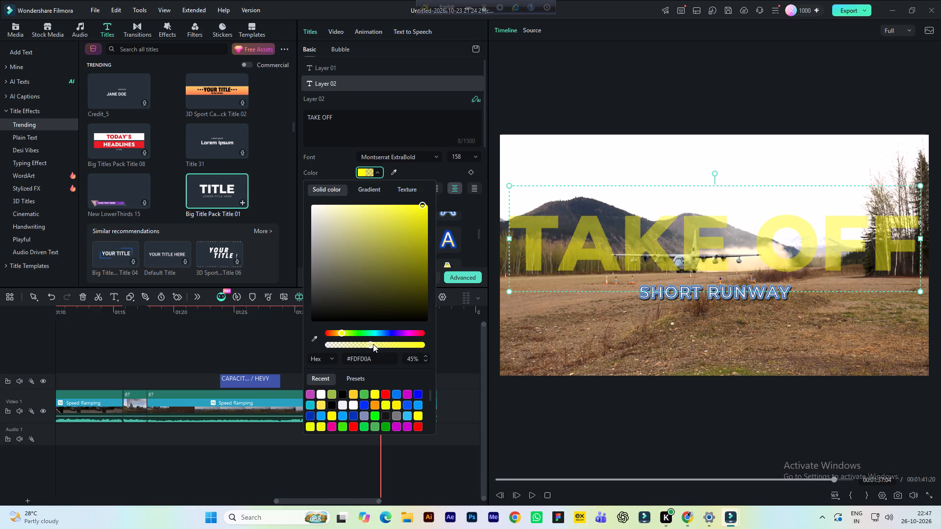
drag(373, 344, 375, 345)
drag(375, 345, 377, 342)
click(377, 173)
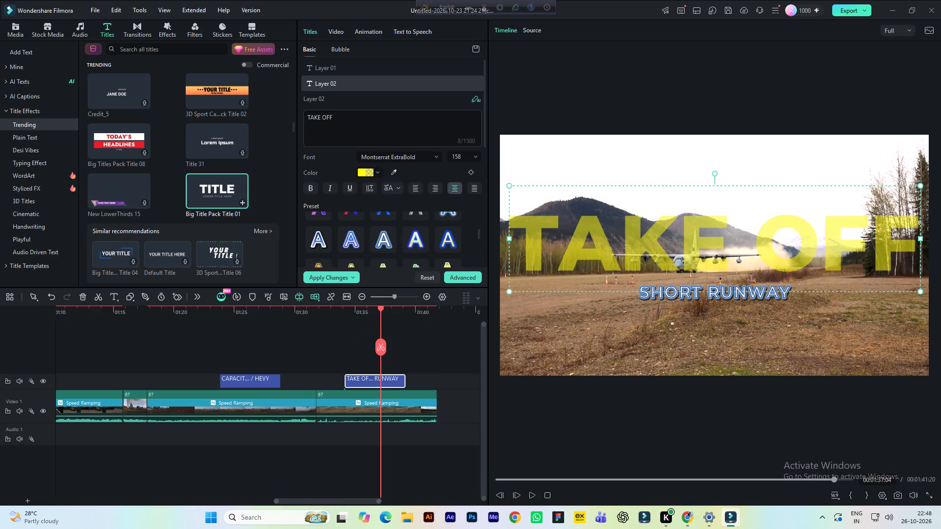
Play back the final aircraft clip from about 1:33, through the TAKE OFF / SHORT RUNWAY title, to the video's end.
click(338, 357)
click(334, 315)
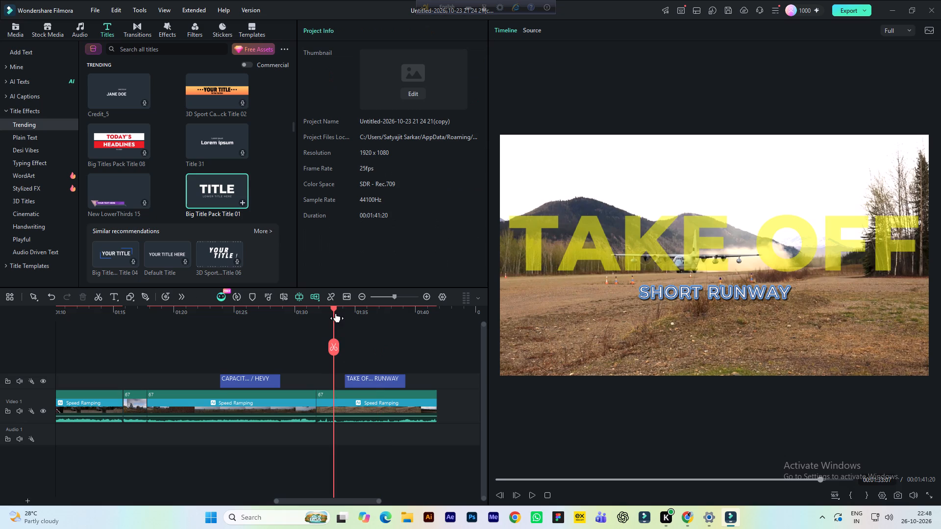
key(space)
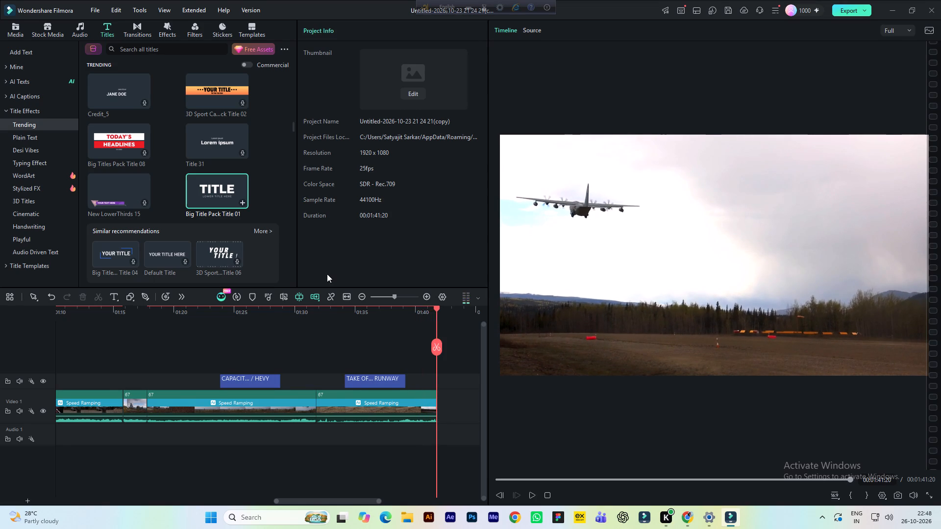
Review the whole video from its beginning through the TAKE OFF / SHORT RUNWAY title, stopping at about 1:39.
key(space)
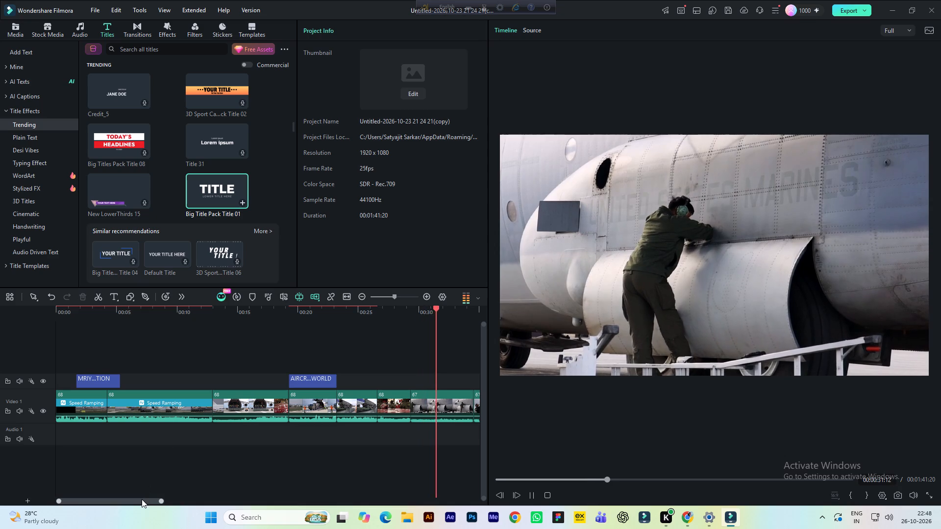
drag(142, 501, 214, 501)
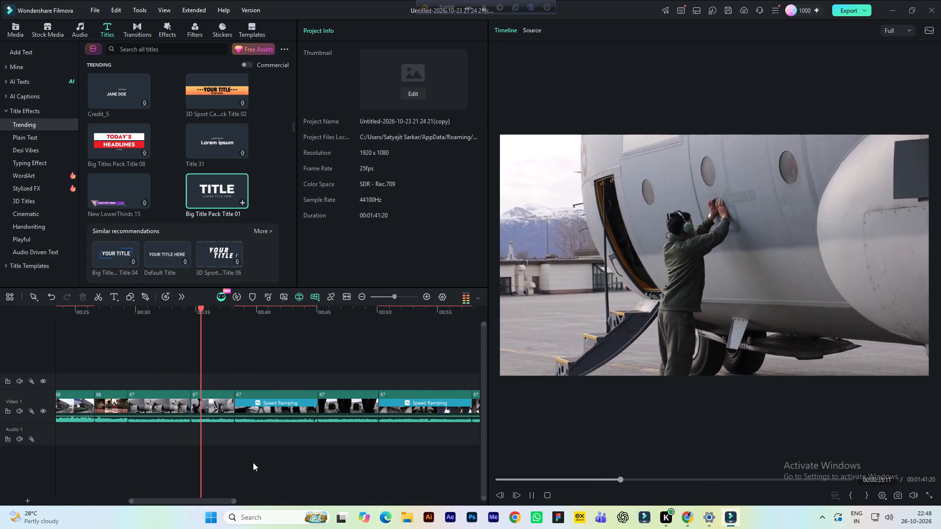
drag(199, 503, 240, 507)
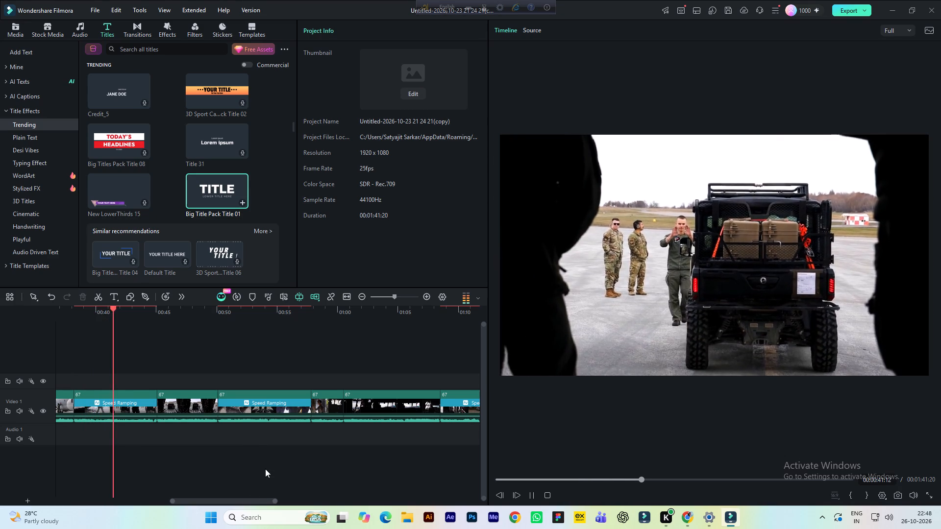
drag(236, 500, 248, 502)
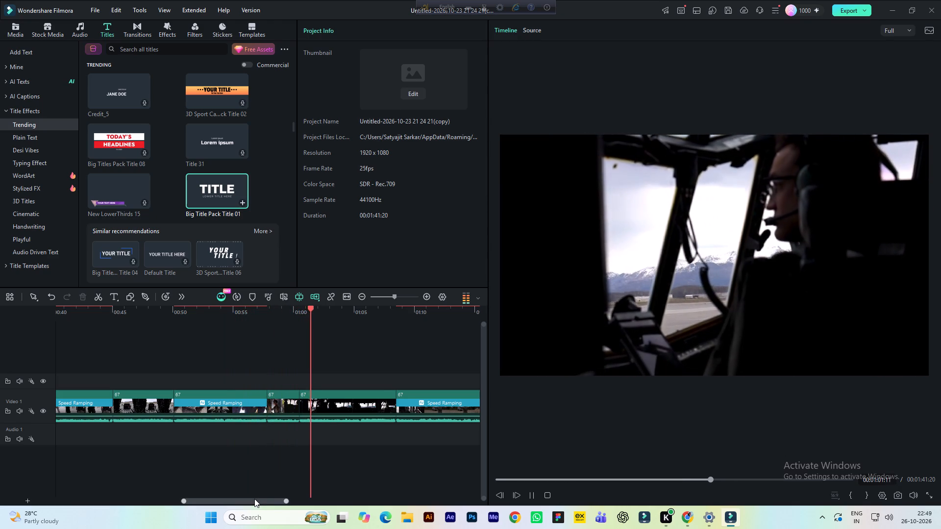
drag(254, 499, 303, 497)
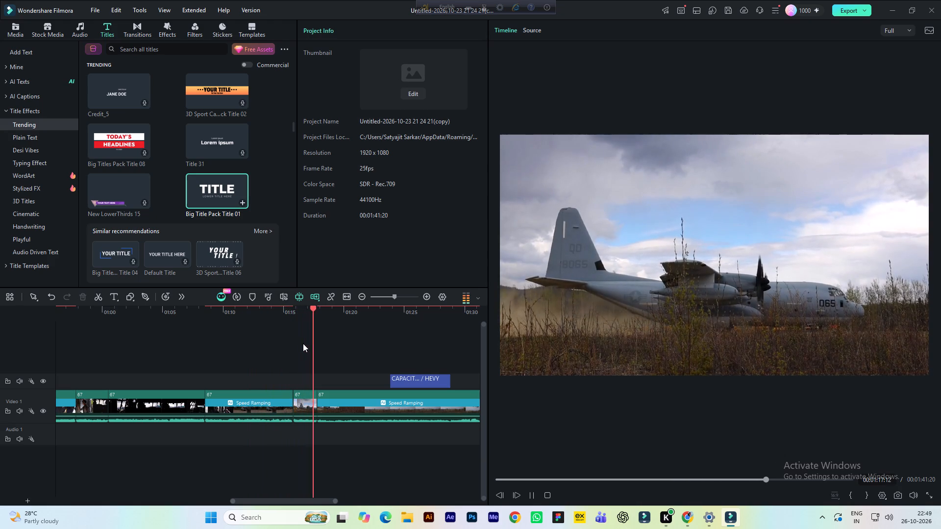
drag(289, 500, 289, 501)
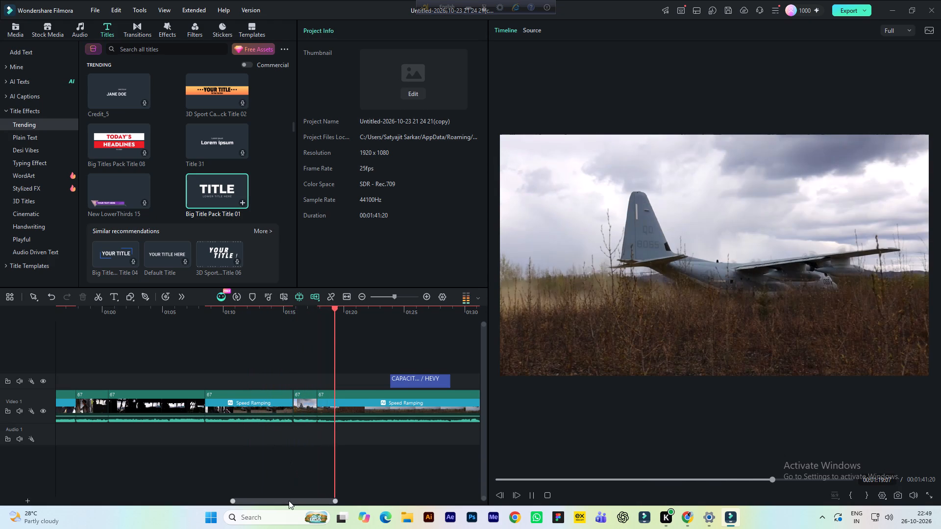
drag(289, 501, 320, 496)
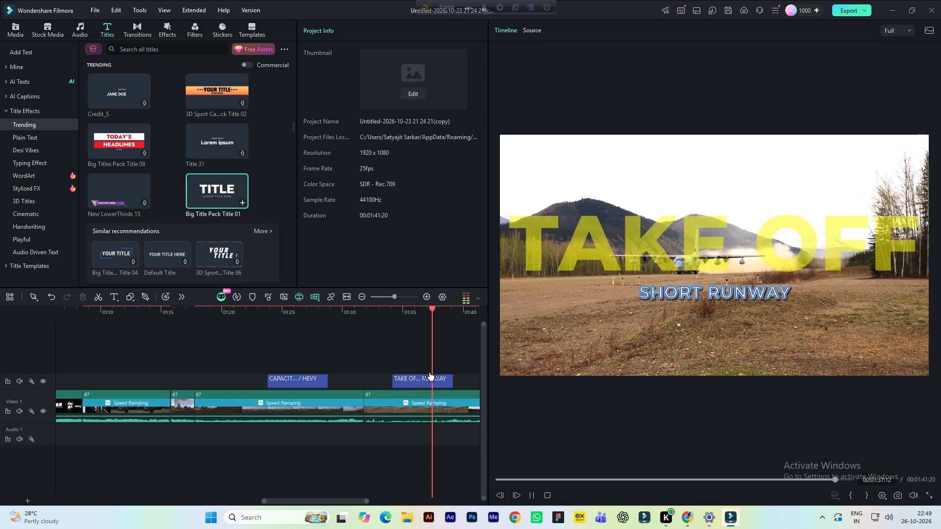
key(space)
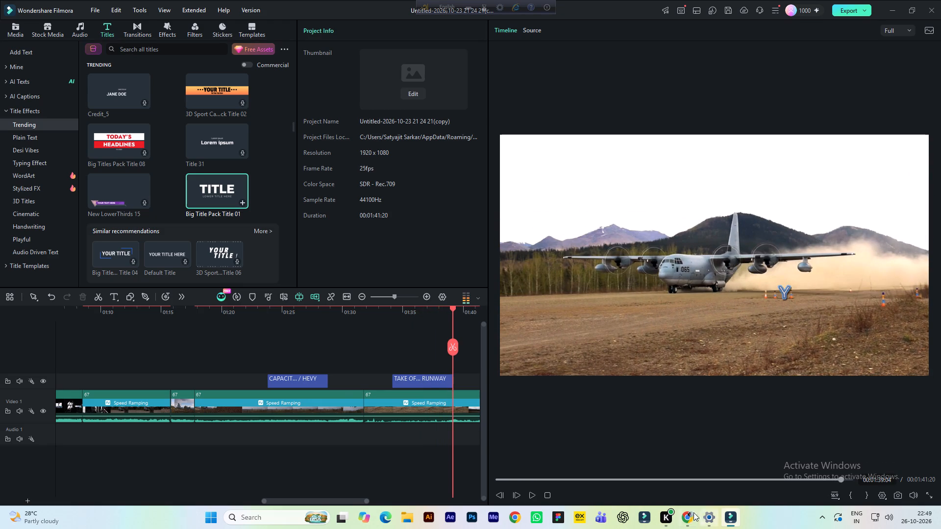